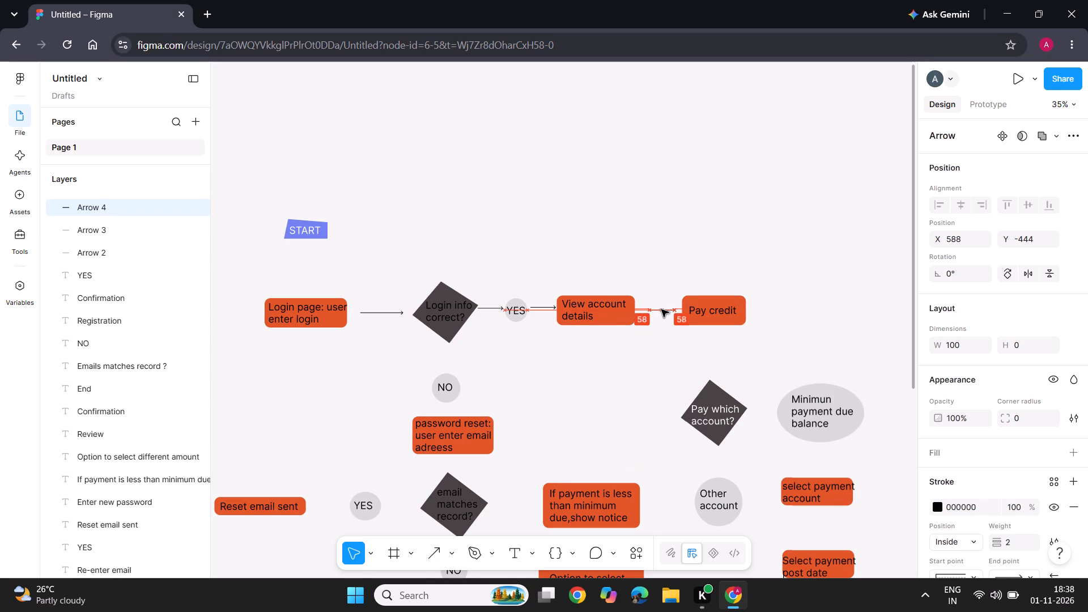
Position the horizontal arrow between "View account details" and "Pay credit" and stretch both ends to a length of about 163.
left_click_drag(661, 309, 658, 308)
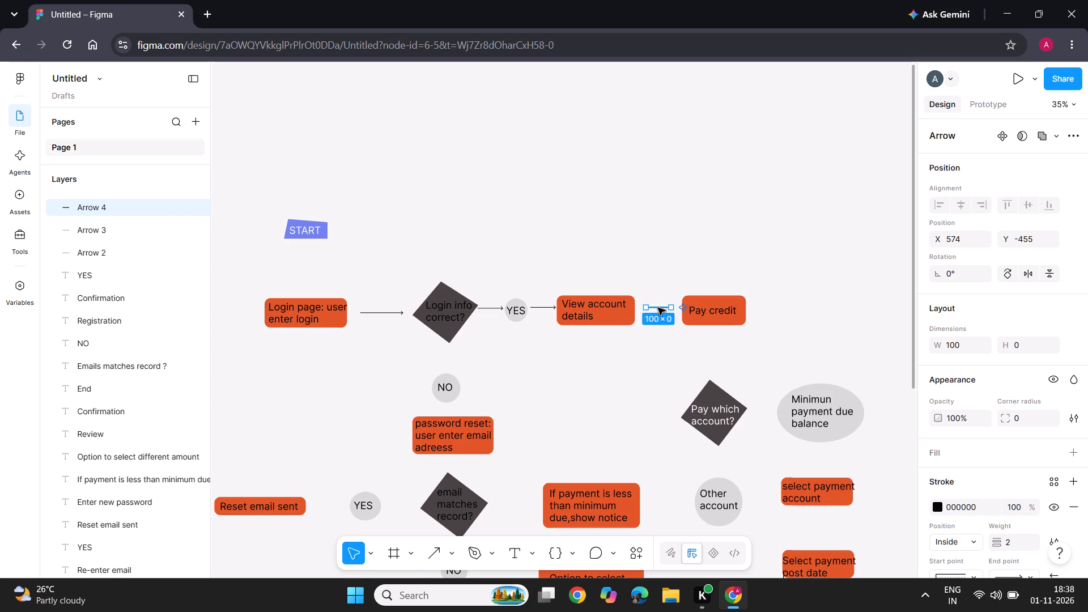
left_click(698, 245)
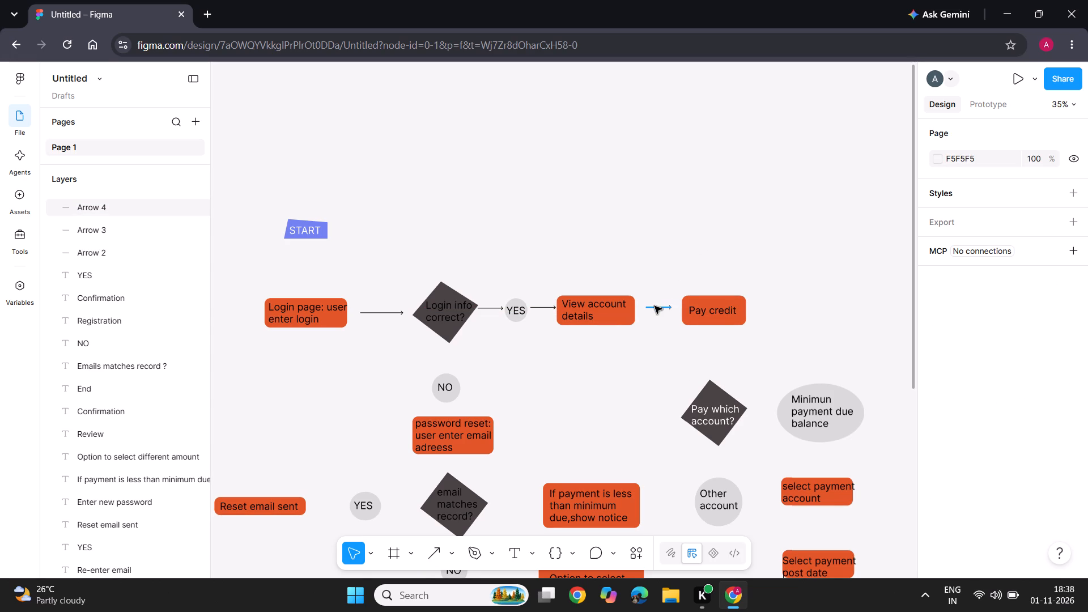
left_click(654, 306)
left_click_drag(647, 307, 646, 307)
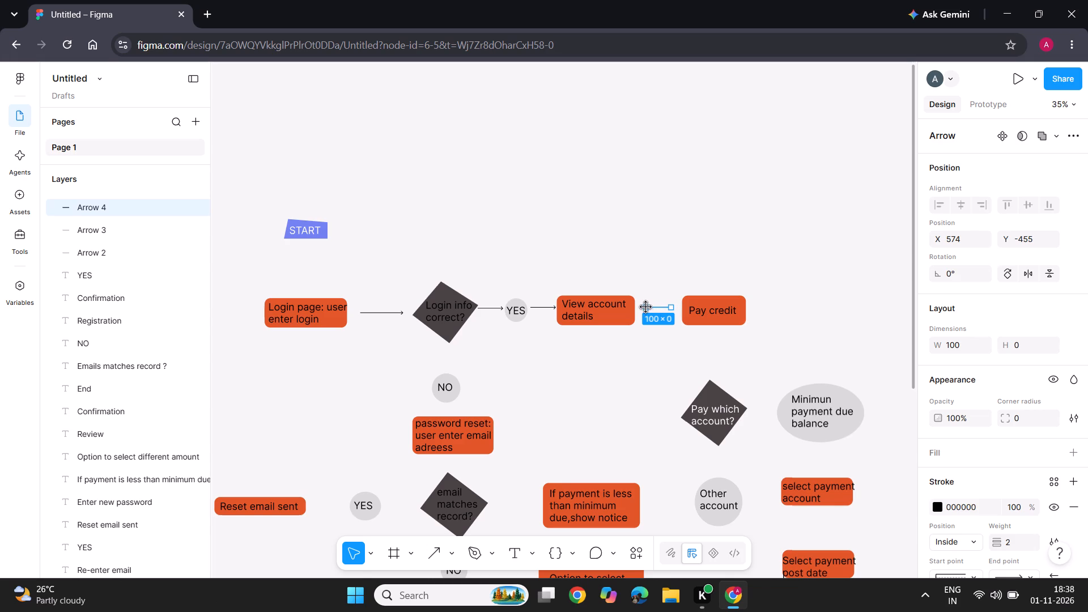
left_click_drag(646, 307, 639, 308)
left_click(660, 282)
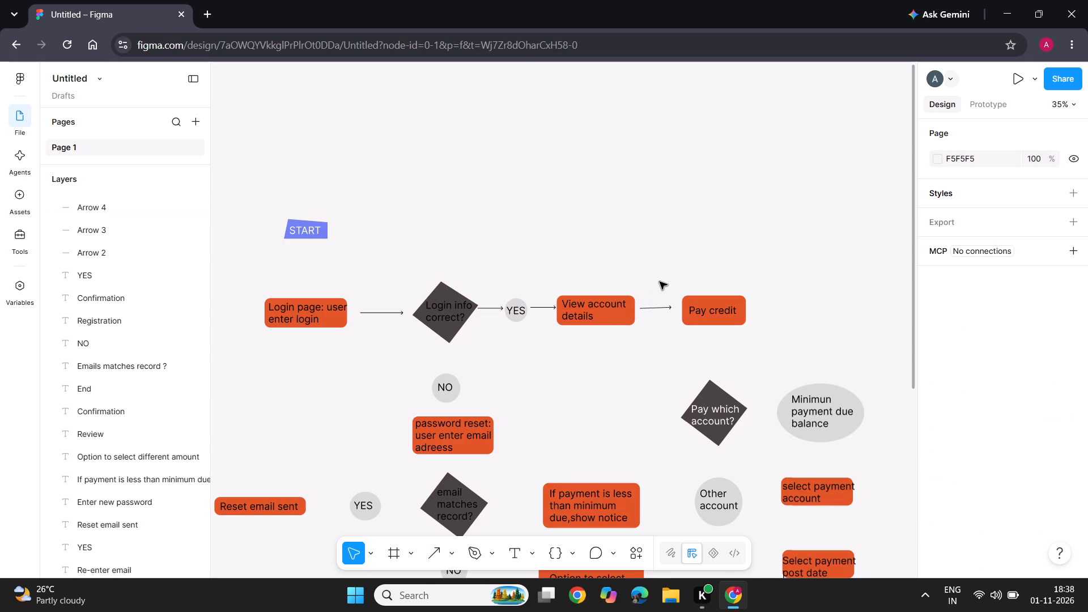
left_click(668, 308)
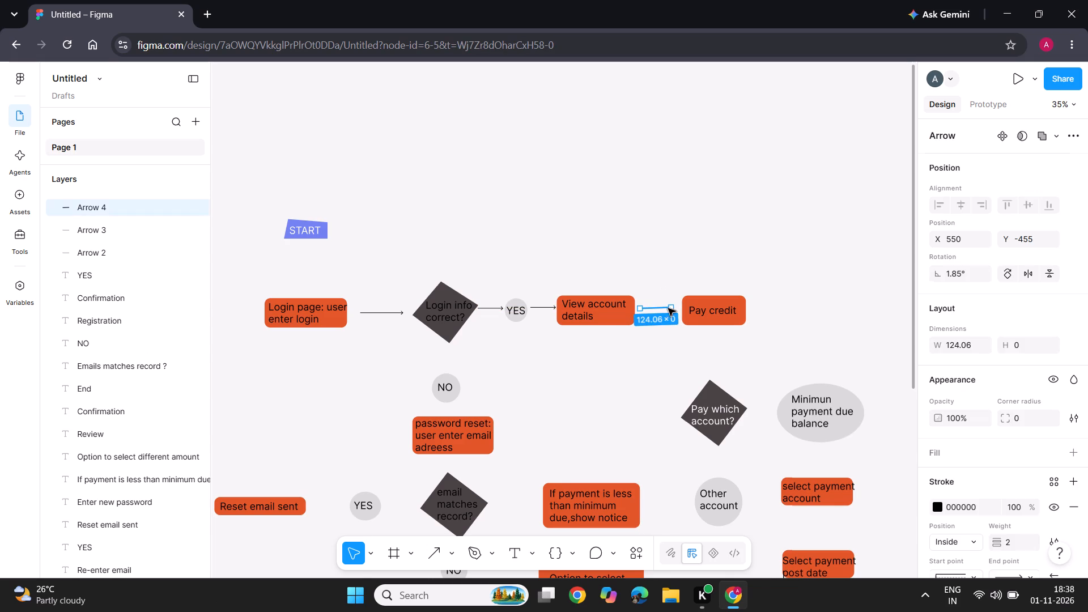
left_click(674, 308)
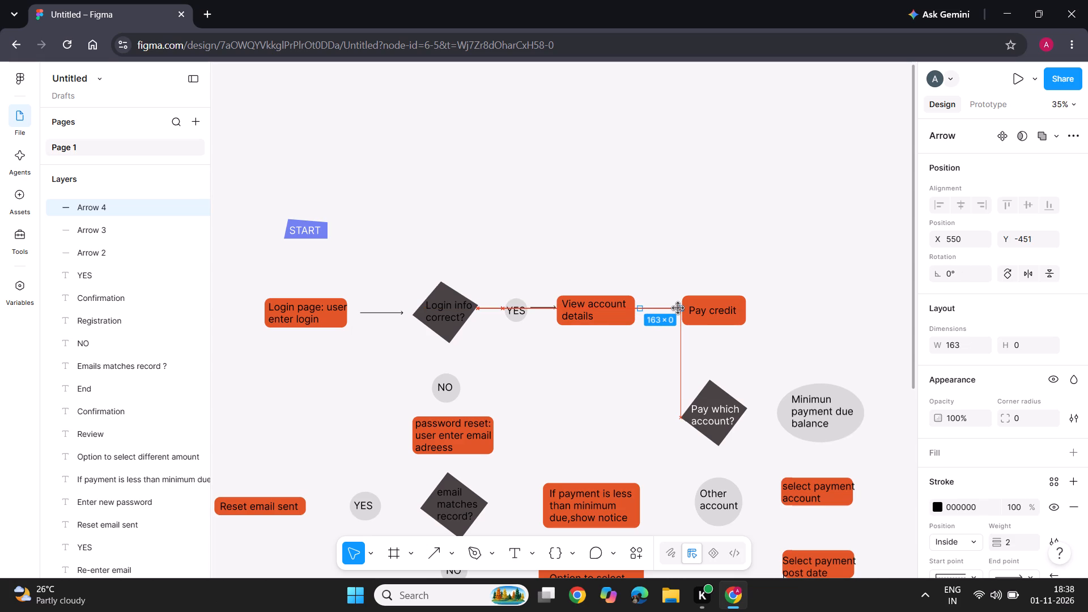
left_click(681, 291)
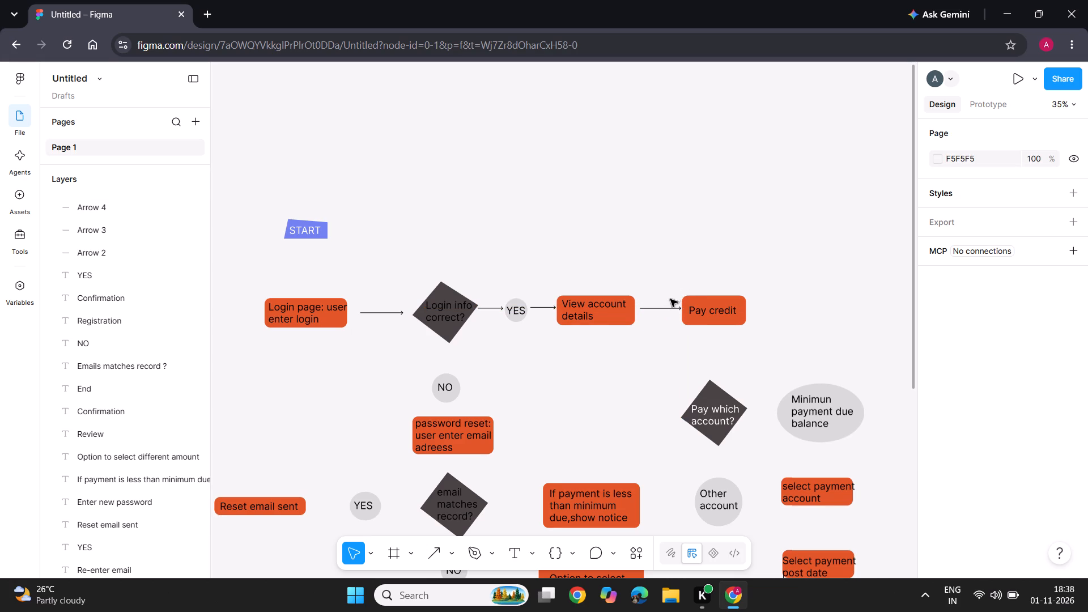
left_click(662, 307)
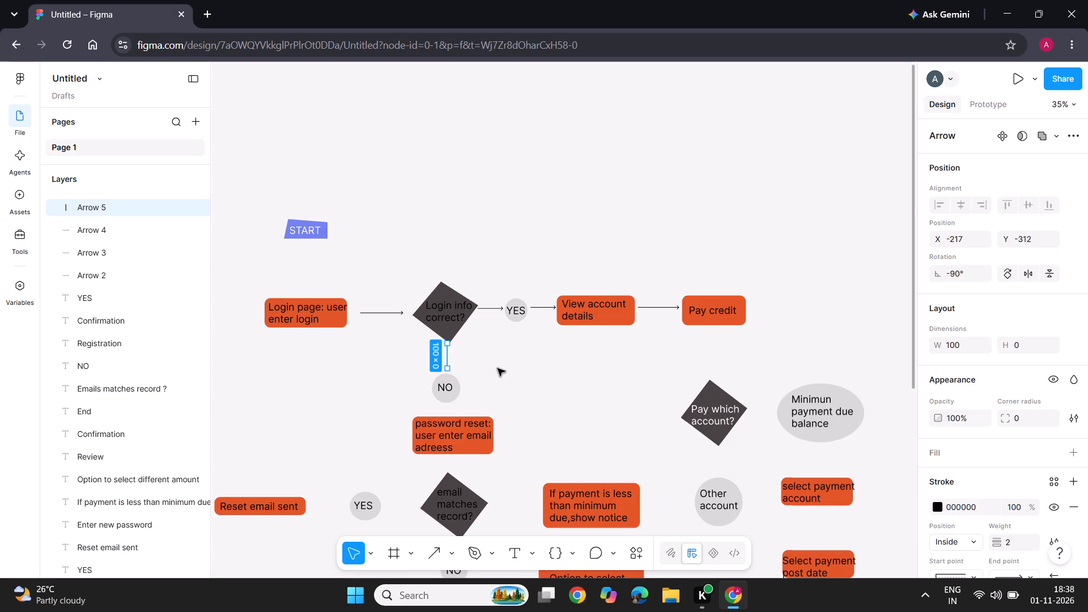
Move the vertical arrow into the gap between the "Login info correct?" diamond and the NO circle, nudging it upward.
left_click(445, 357)
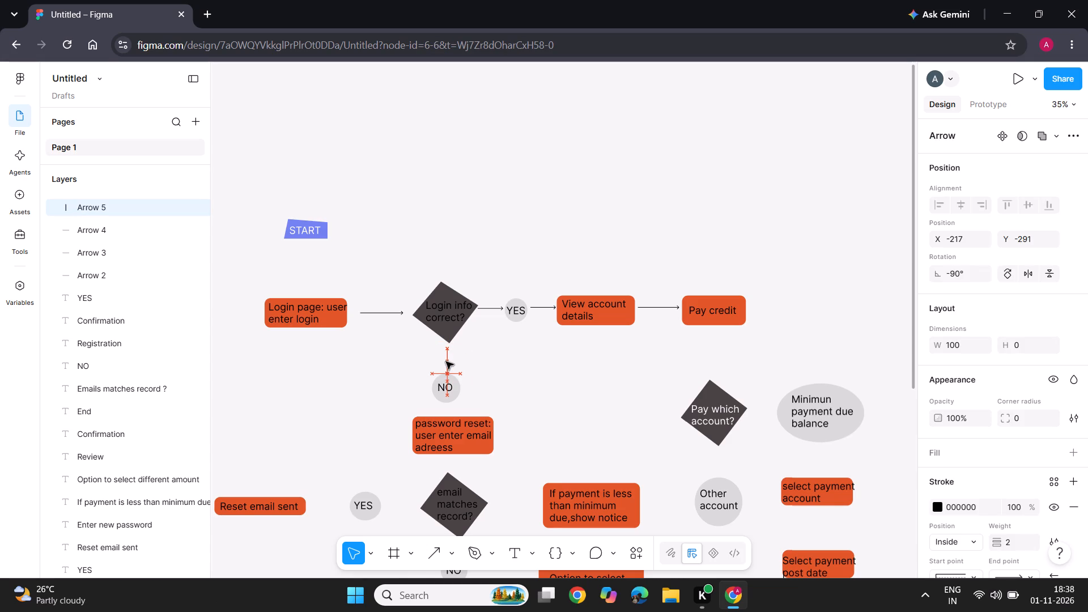
key("Up")
key("Up")
key("Up")
key("Up")
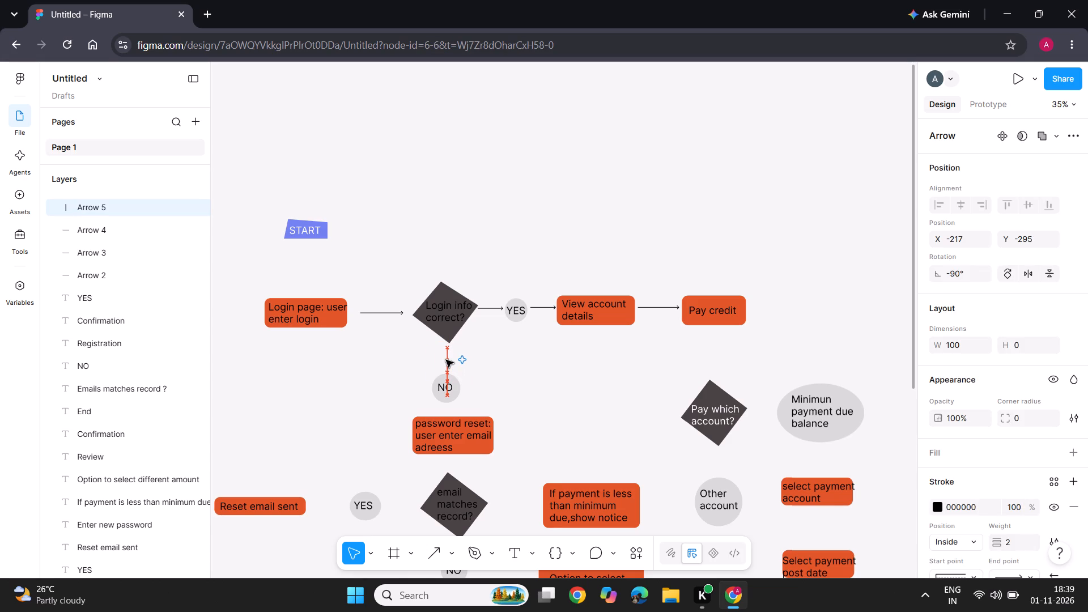
key("Up")
key("Up")
key("Up")
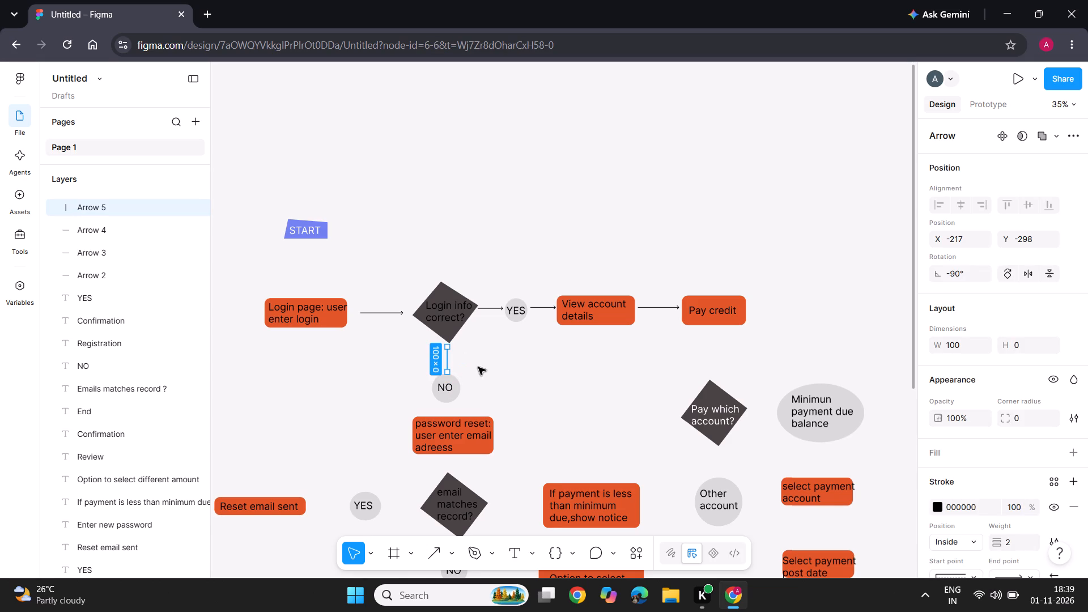
key("Up")
key("Up")
key("Up")
key("Up")
left_click(478, 367)
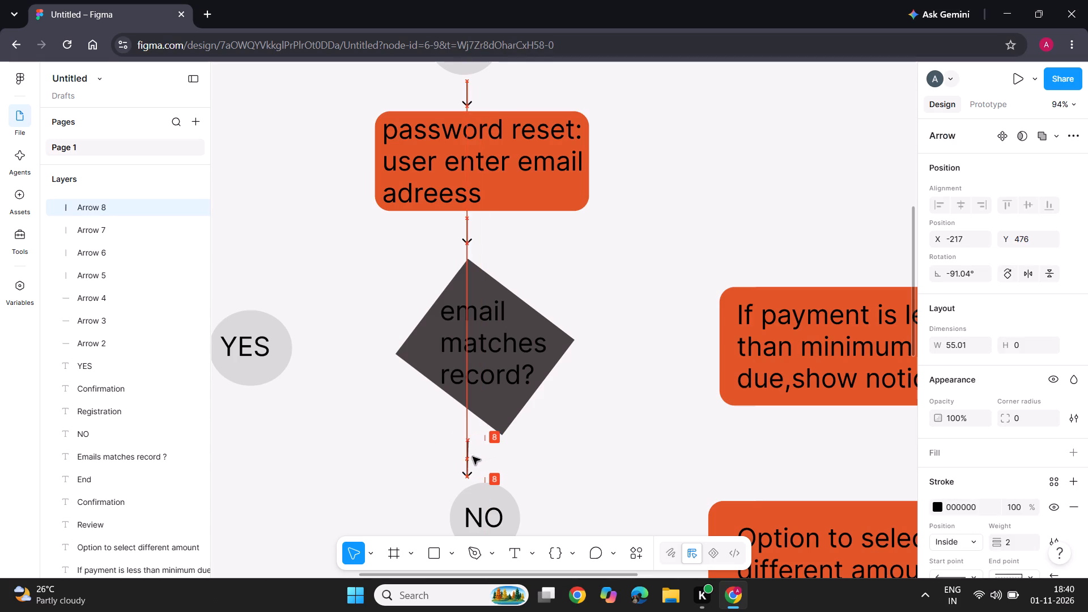
Move the NO circle below the "email matches record?" diamond to about X -270, Y 552, centred under its arrow.
left_click(601, 471)
scroll(601, 471, "down", 1)
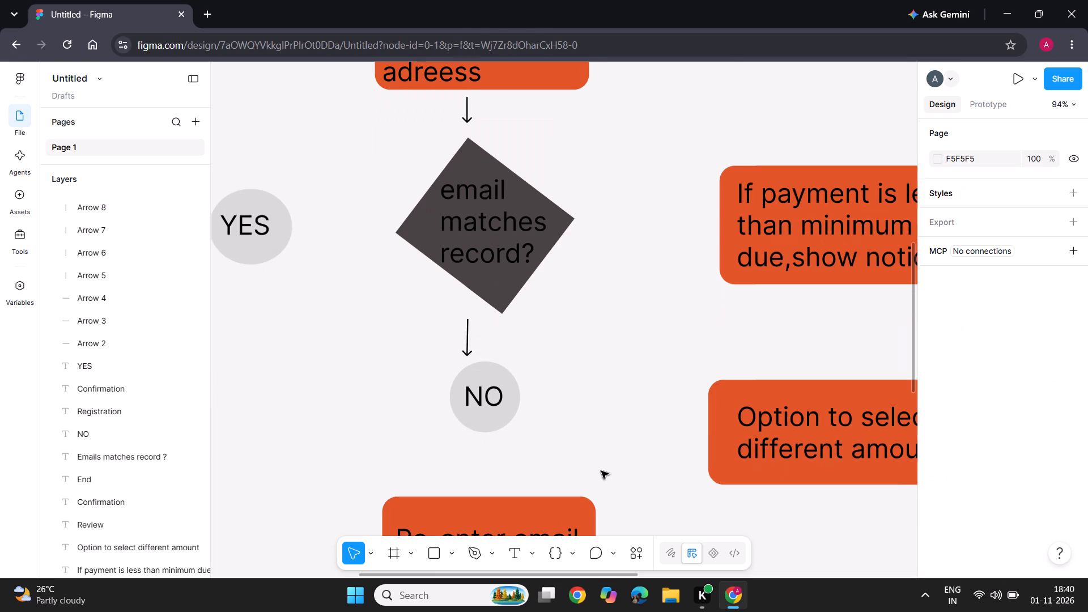
scroll(601, 471, "down", 1)
left_click_drag(479, 398, 475, 398)
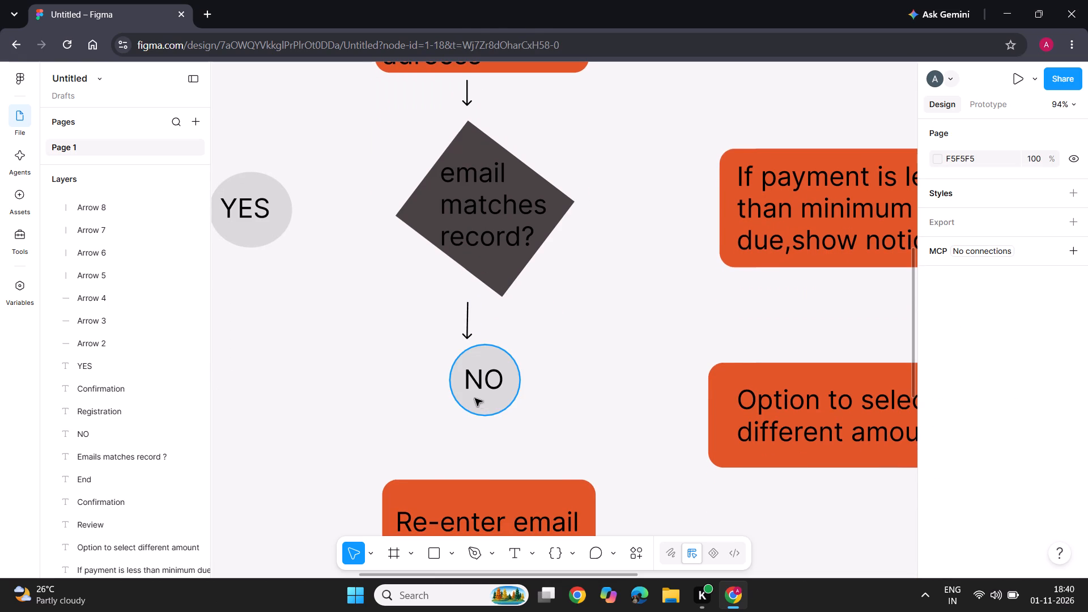
left_click_drag(475, 398, 466, 409)
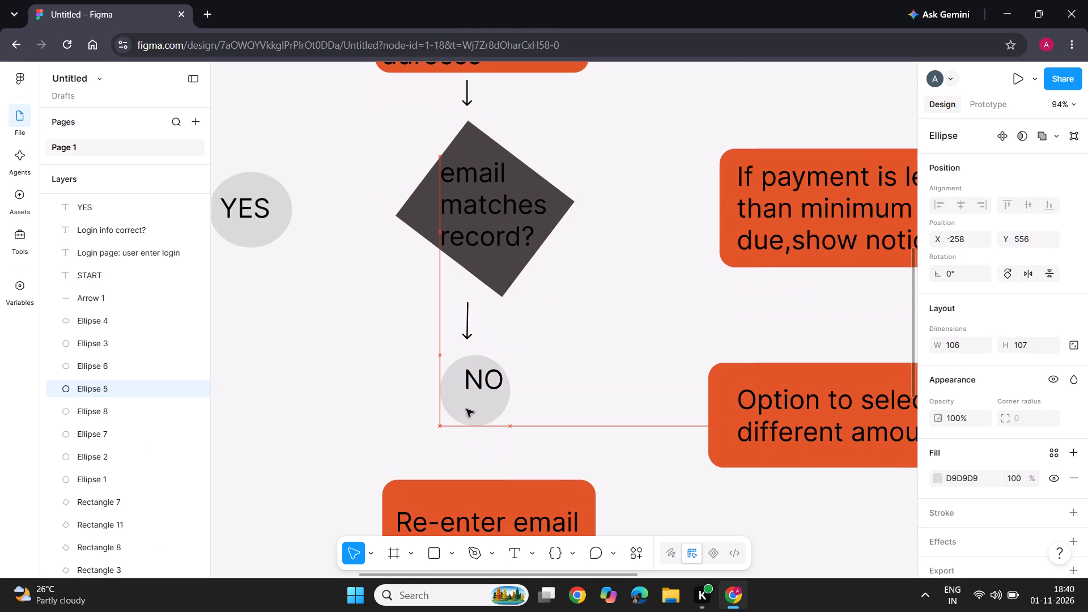
left_click_drag(466, 409, 460, 406)
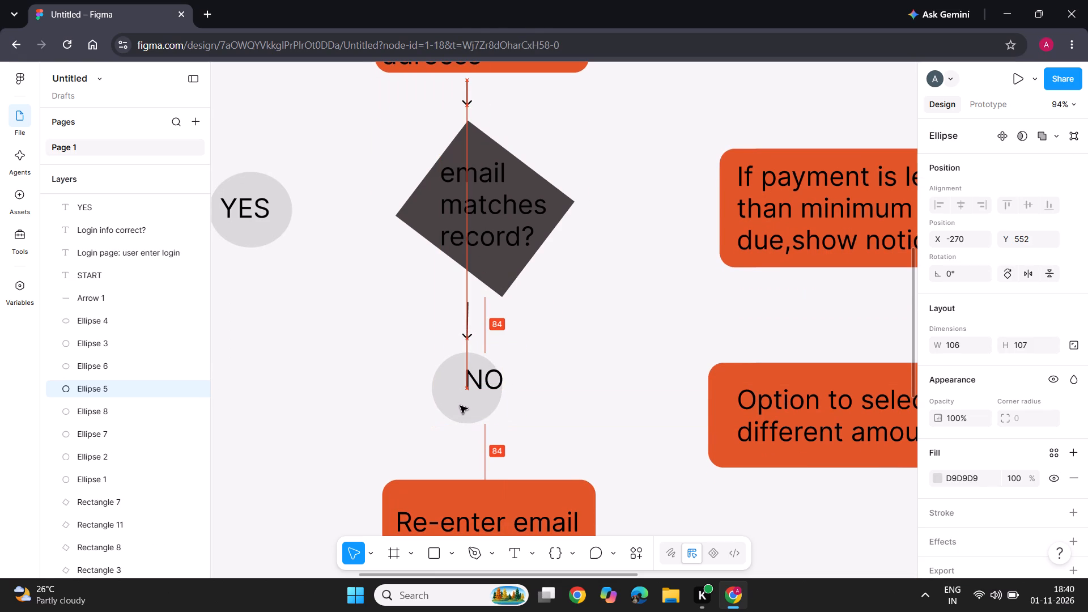
left_click_drag(460, 406, 460, 405)
left_click(547, 392)
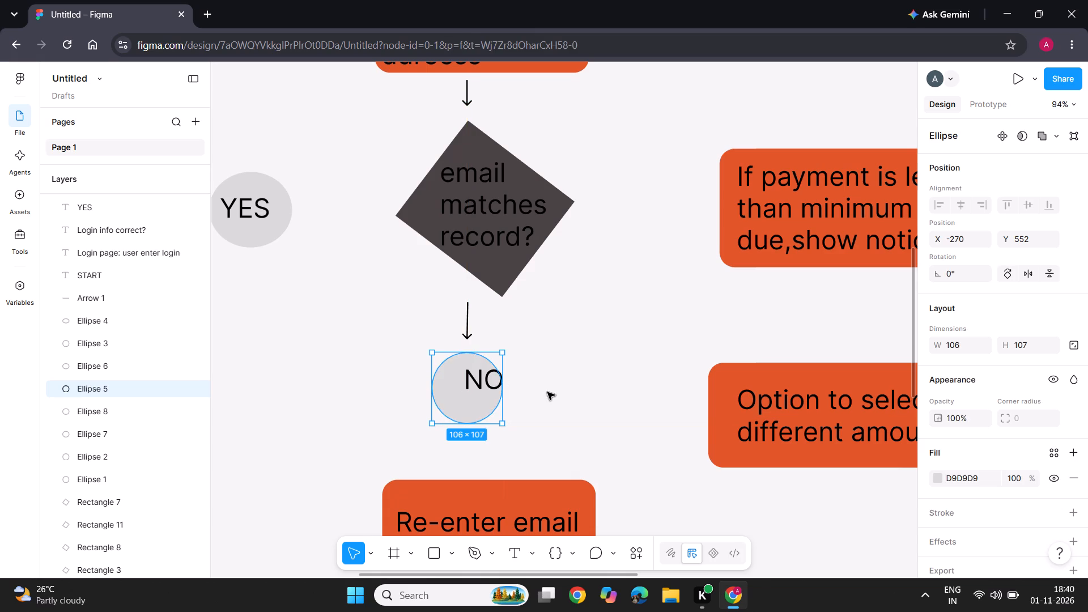
Duplicate the arrow above that NO circle and place the copy between the circle and the "Re-enter email" box.
left_click(464, 327)
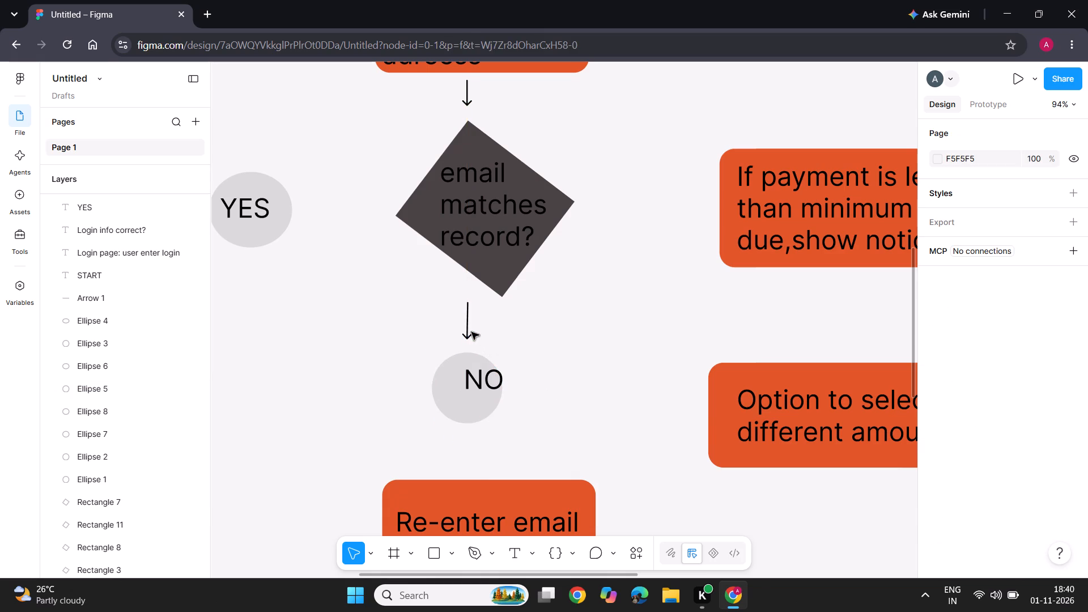
left_click(468, 332)
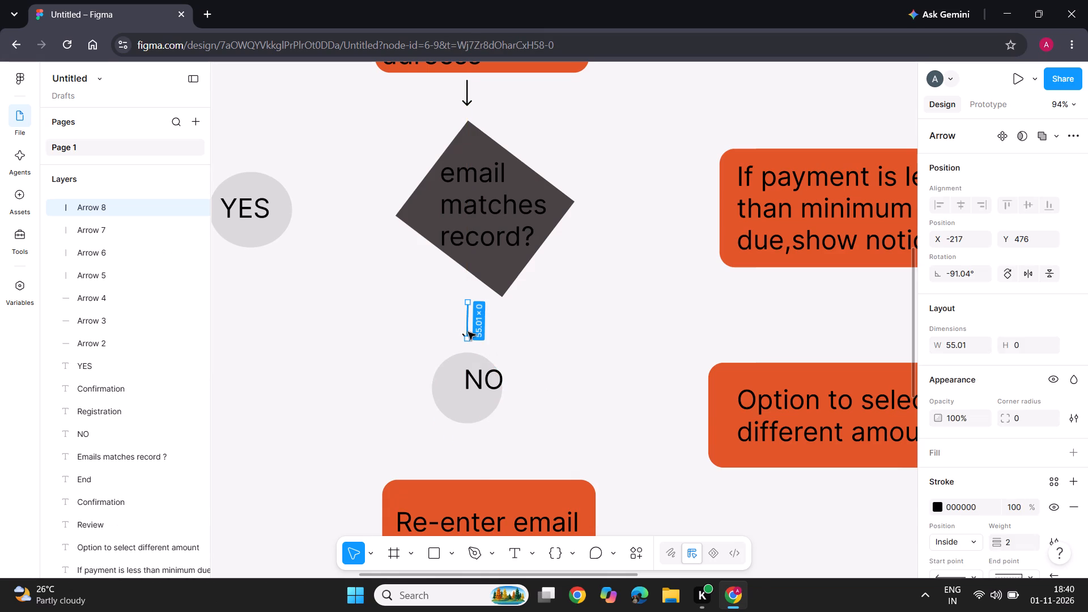
key("ctrl+d")
left_click_drag(468, 332, 473, 447)
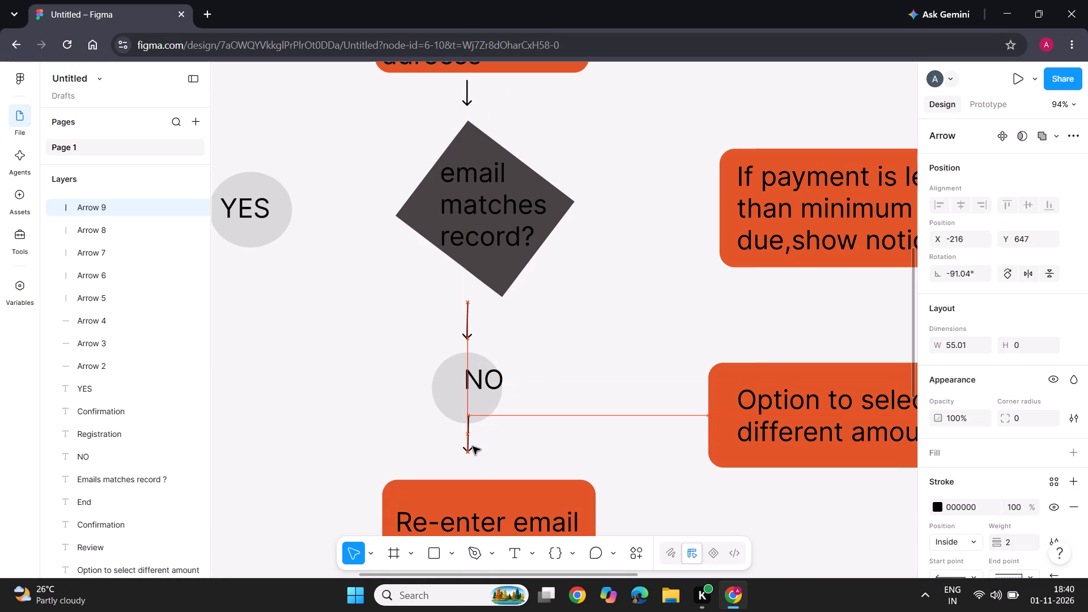
left_click_drag(473, 447, 472, 461)
left_click(573, 394)
Duplicate the arrow above "Re-enter email", place the copy between that box and the "Emails matches record ?" diamond, and lengthen it to about 69.
scroll(573, 394, "down", 2)
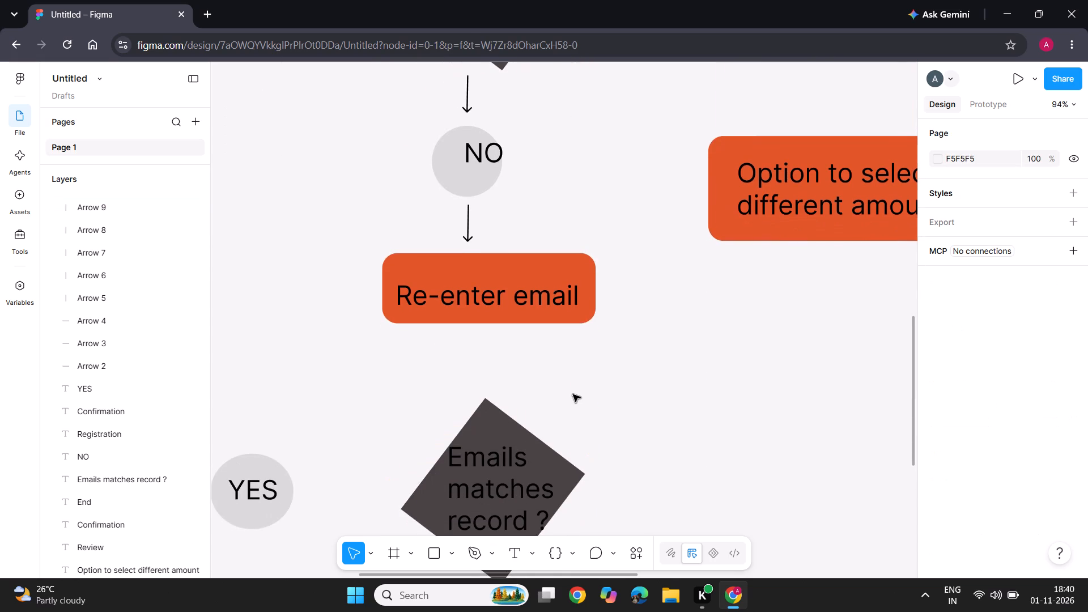
left_click(467, 221)
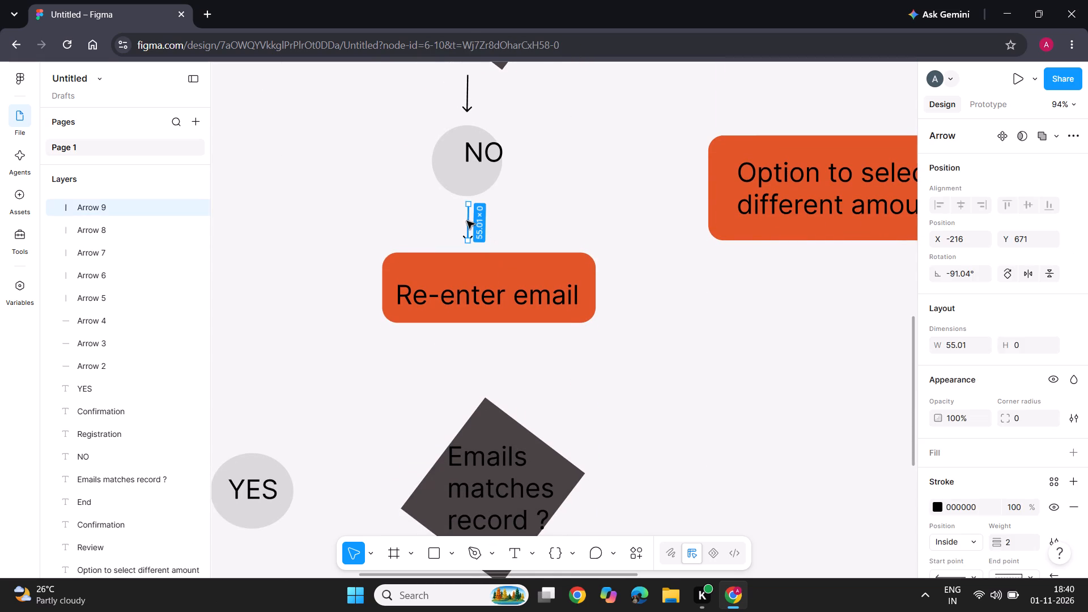
key("ctrl+d")
left_click_drag(467, 221, 482, 307)
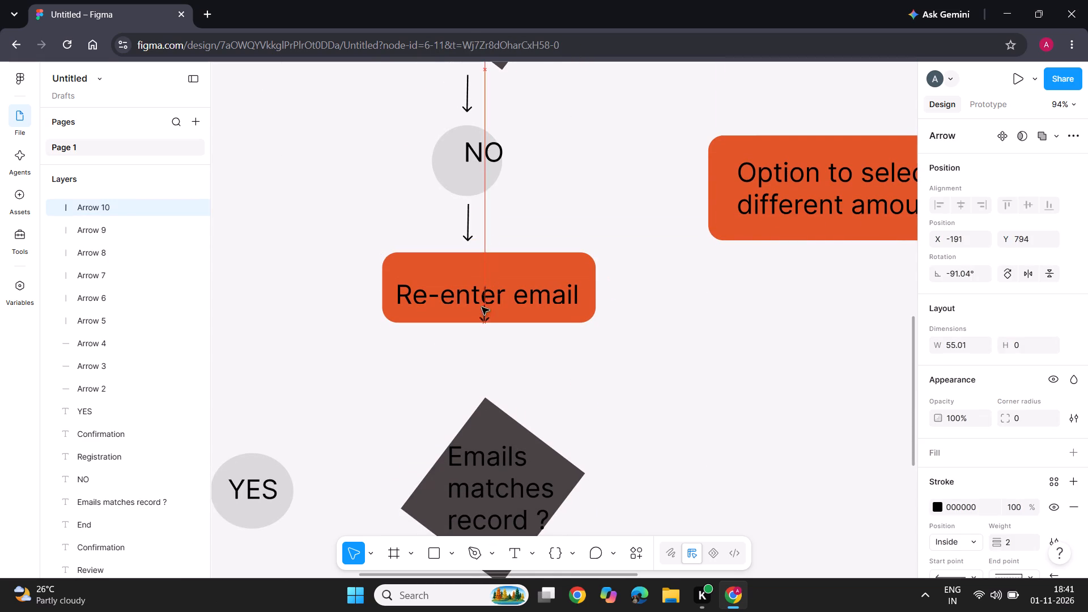
left_click_drag(482, 307, 469, 365)
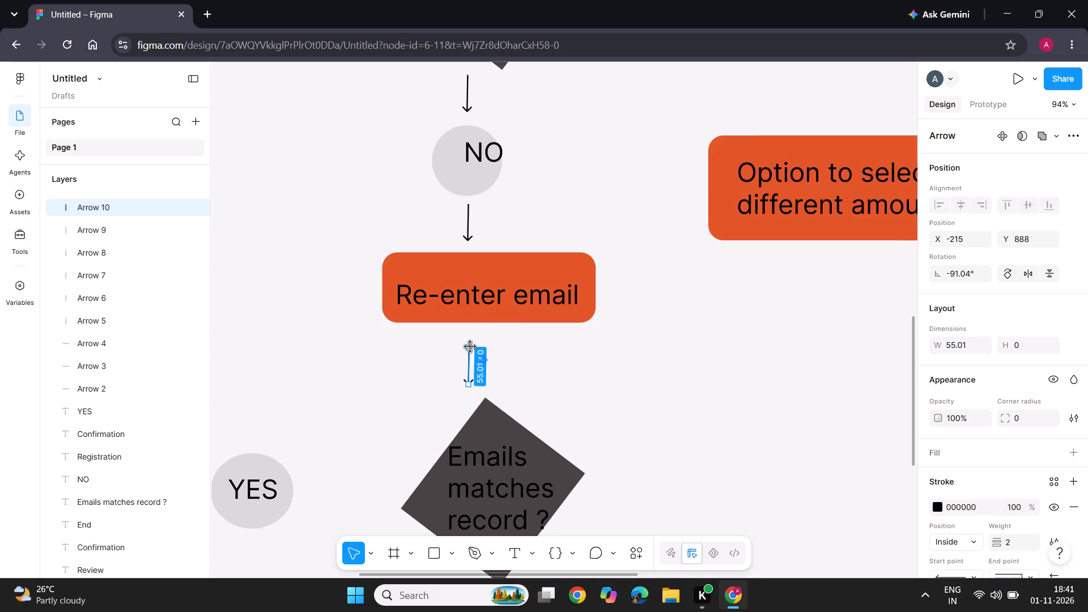
left_click_drag(470, 347, 470, 338)
left_click(517, 376)
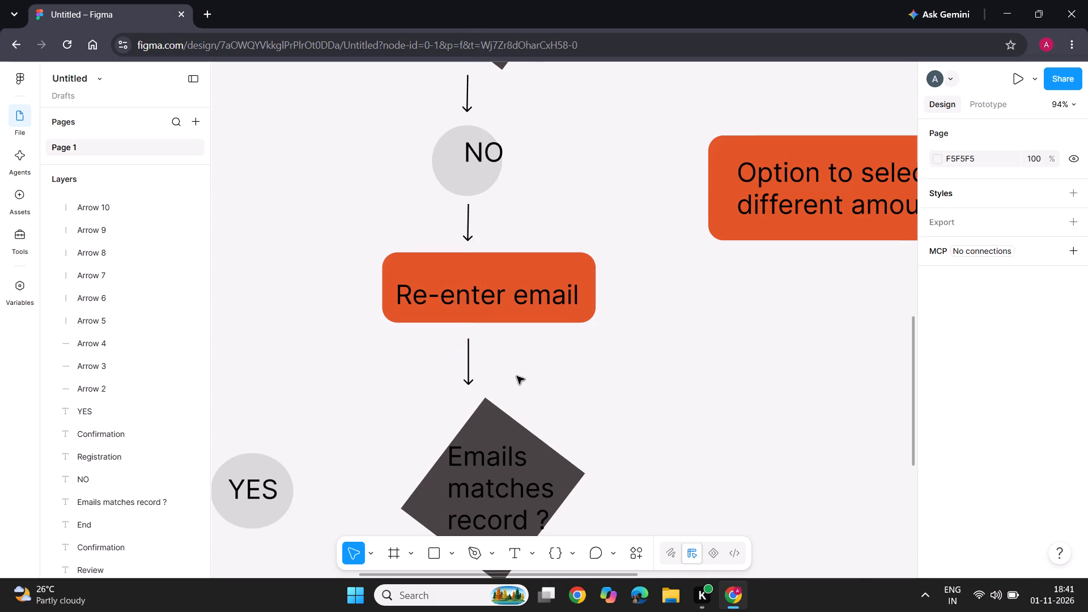
Duplicate the arrow below "Re-enter email", place the copy between the "Emails matches record ?" diamond and its NO ellipse, and lengthen it to about 120.
scroll(517, 376, "down", 3)
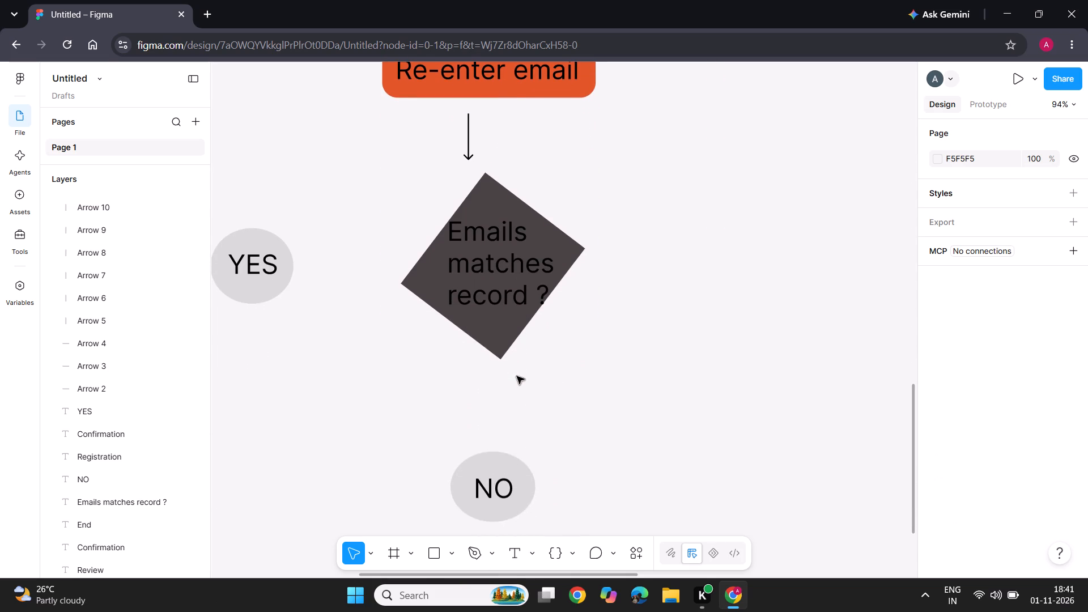
scroll(517, 376, "up", 1)
left_click(469, 202)
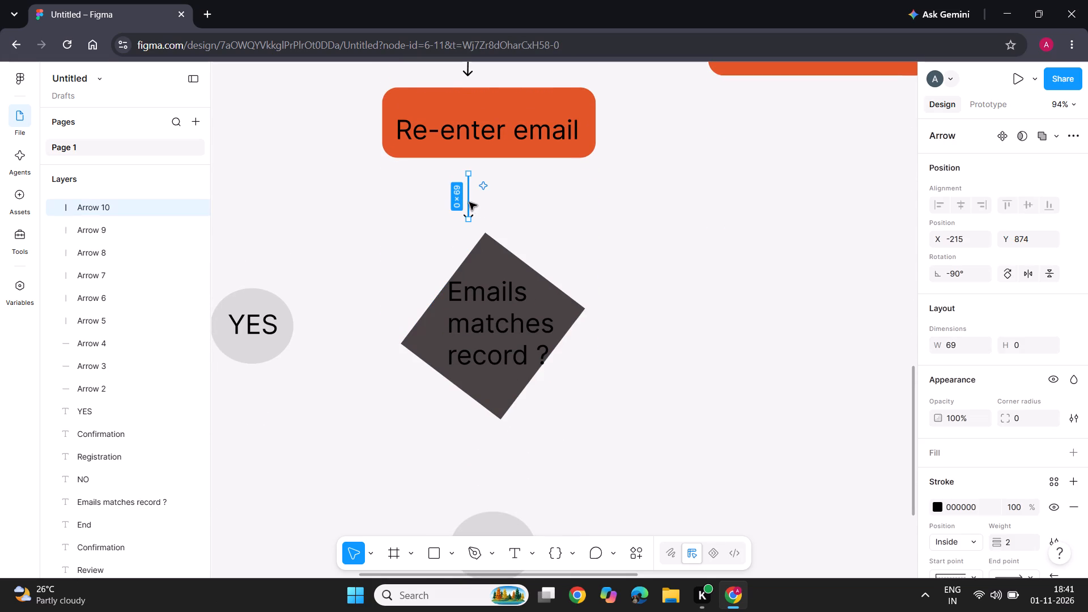
key("ctrl+d")
left_click_drag(469, 202, 527, 397)
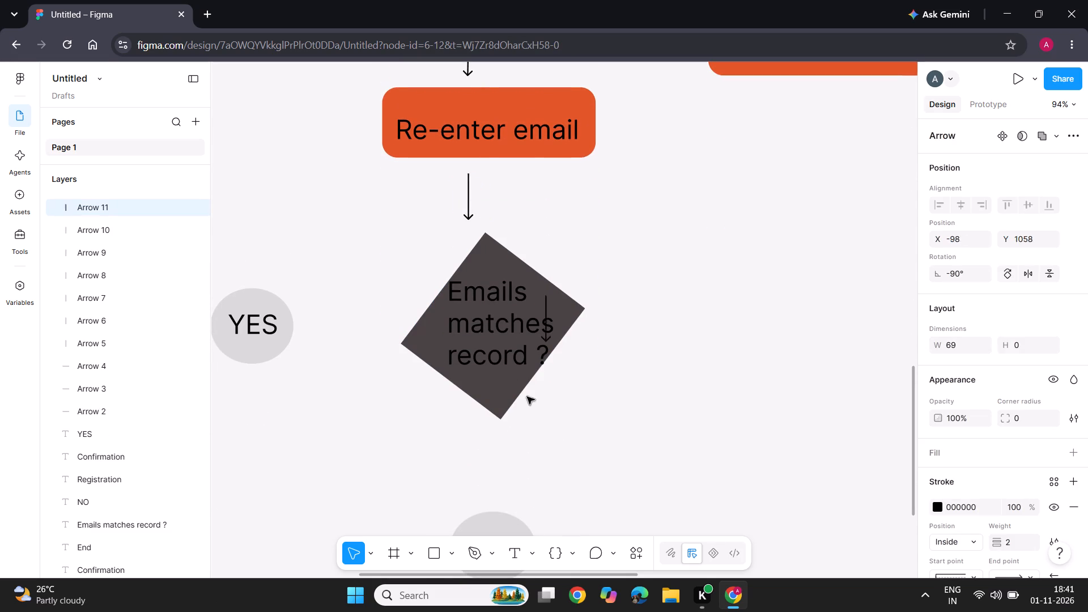
left_click_drag(527, 397, 473, 494)
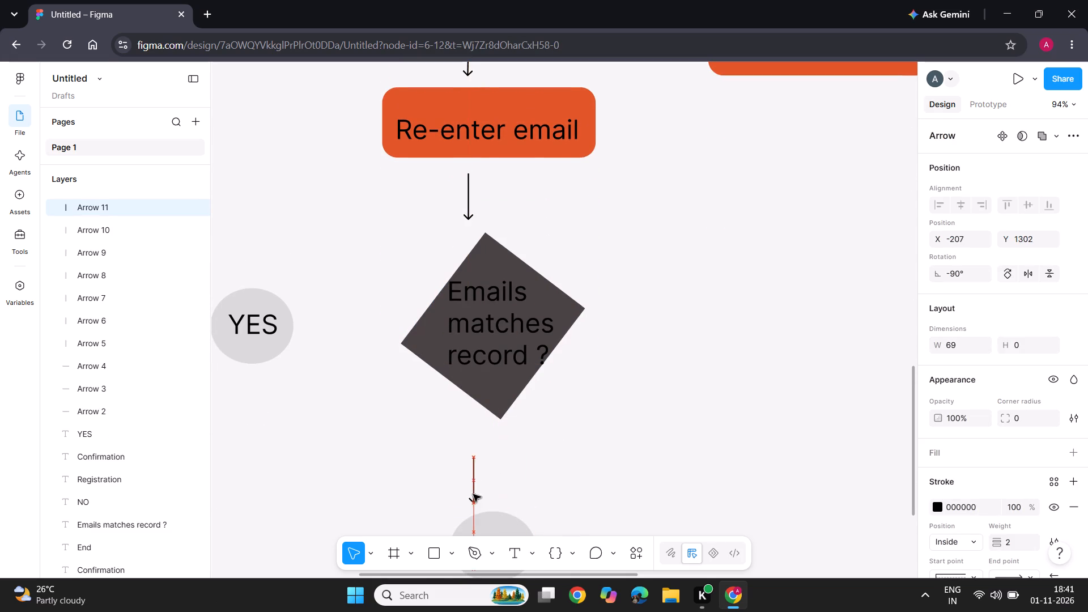
left_click_drag(473, 494, 470, 494)
left_click_drag(469, 466, 469, 440)
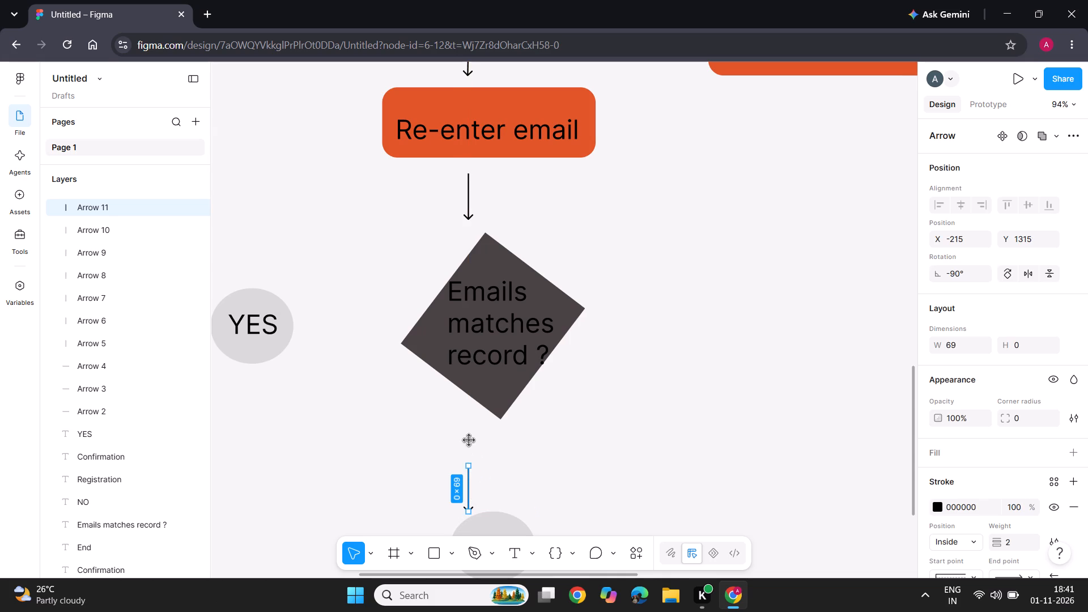
left_click_drag(469, 440, 470, 432)
left_click(547, 450)
Duplicate the arrow above the lower NO ellipse and place the copy between the ellipse and the "Registration" box, at about X -207, Y 1516.
scroll(547, 450, "down", 1)
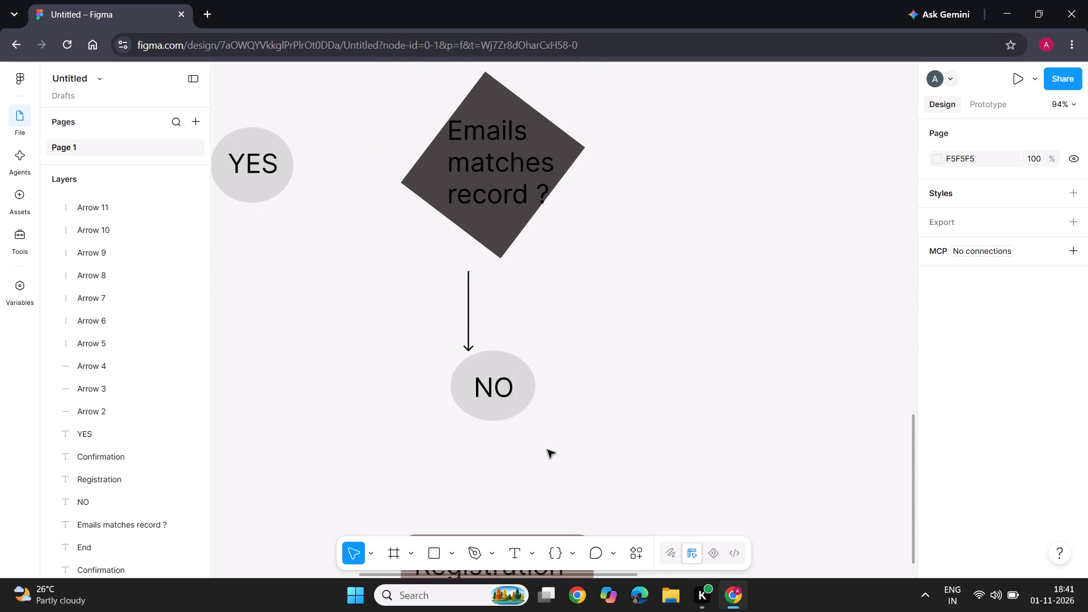
scroll(547, 450, "down", 1)
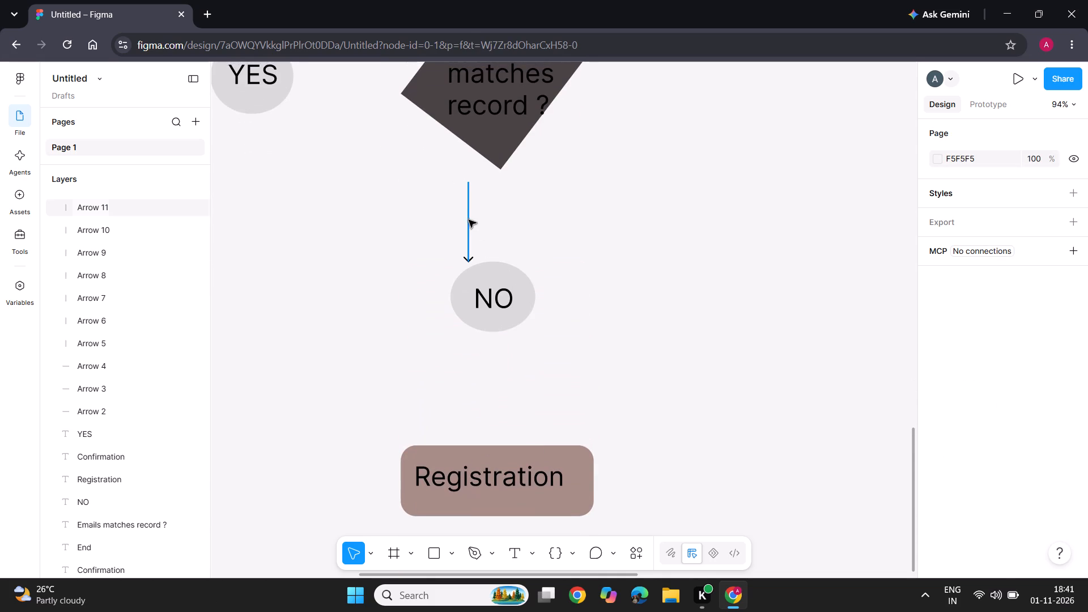
left_click(468, 220)
key("ctrl+d")
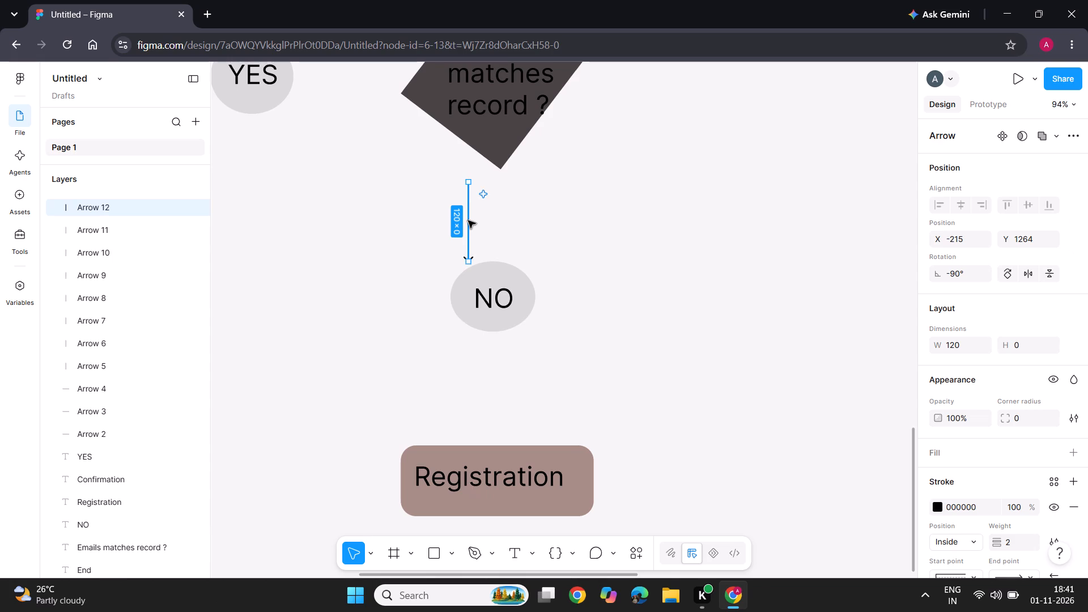
left_click_drag(468, 220, 479, 394)
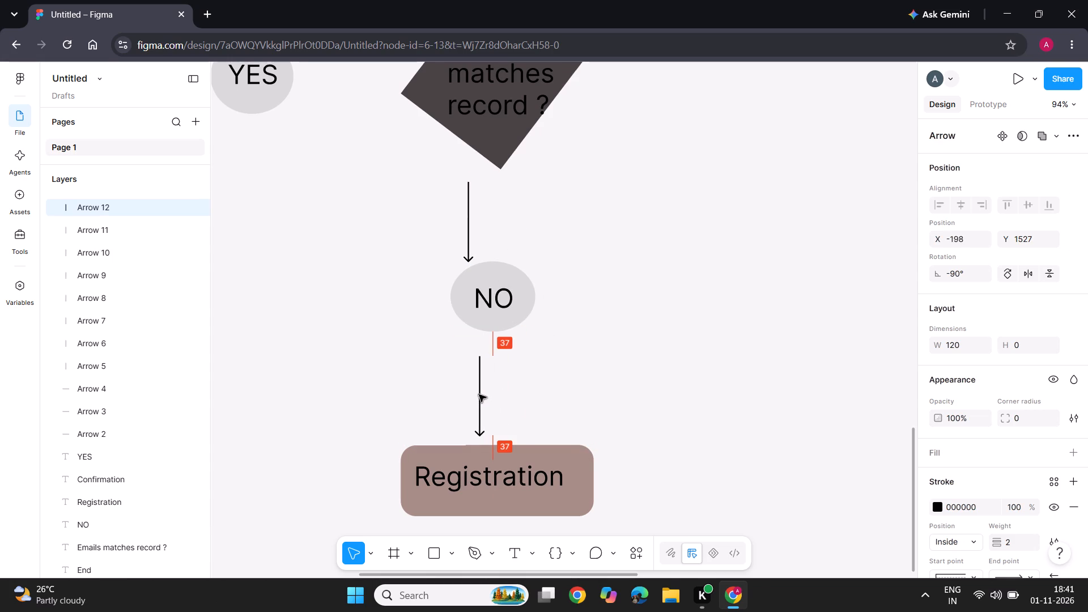
left_click_drag(479, 394, 472, 389)
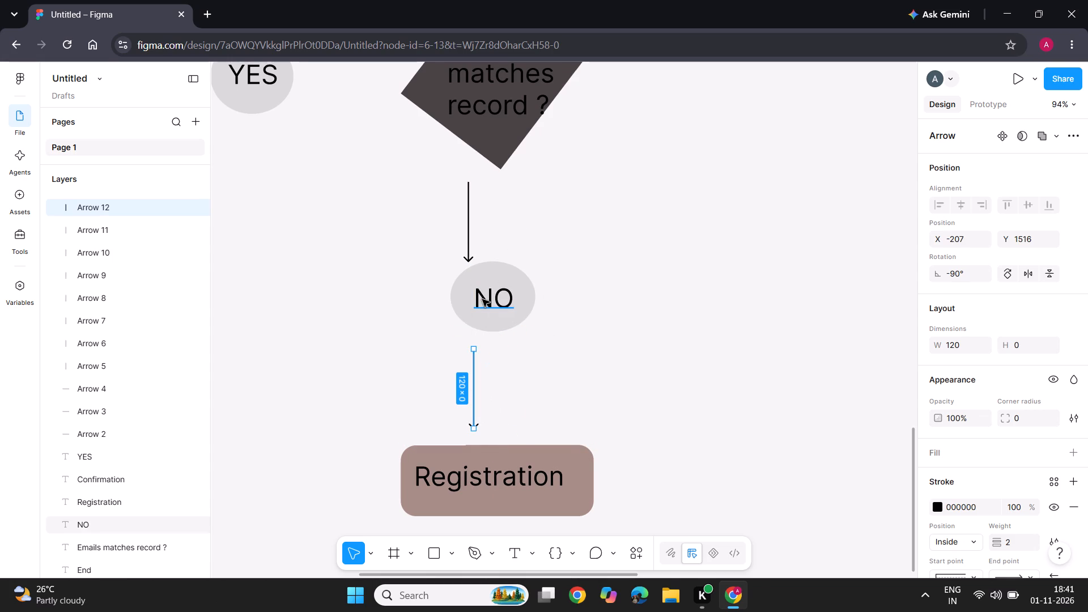
Shift the lower NO label and its ellipse left so they line up with the arrows above and below them.
left_click(482, 299)
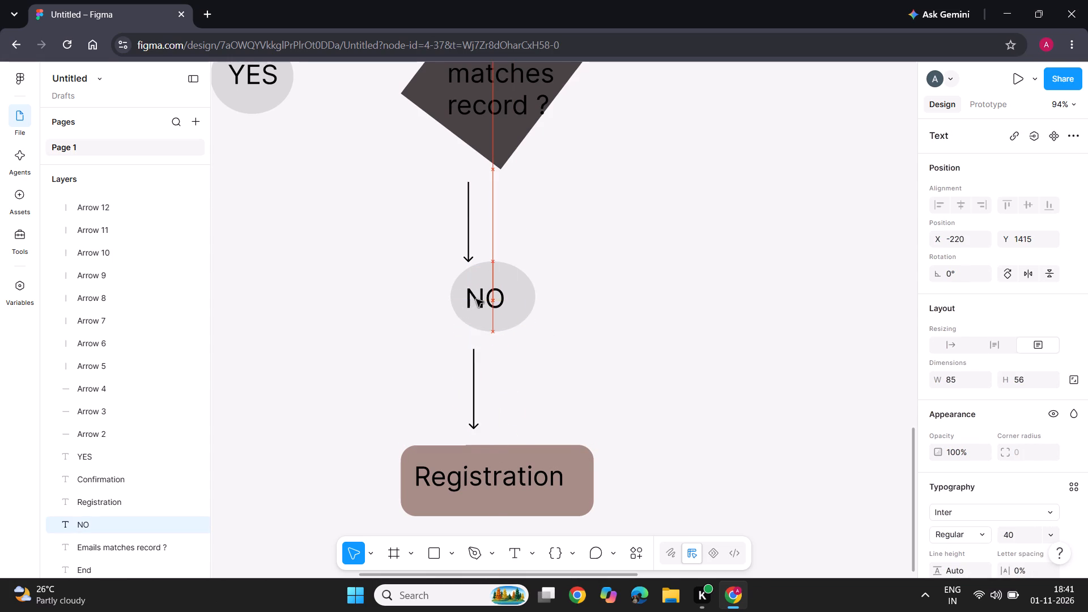
left_click(660, 358)
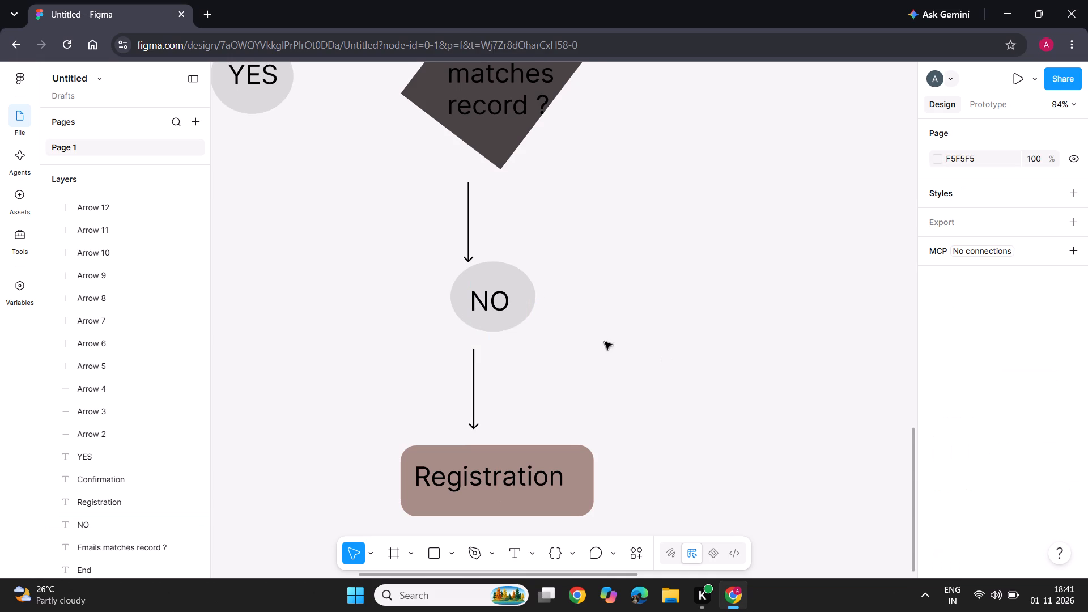
left_click_drag(532, 309, 516, 313)
left_click(495, 303)
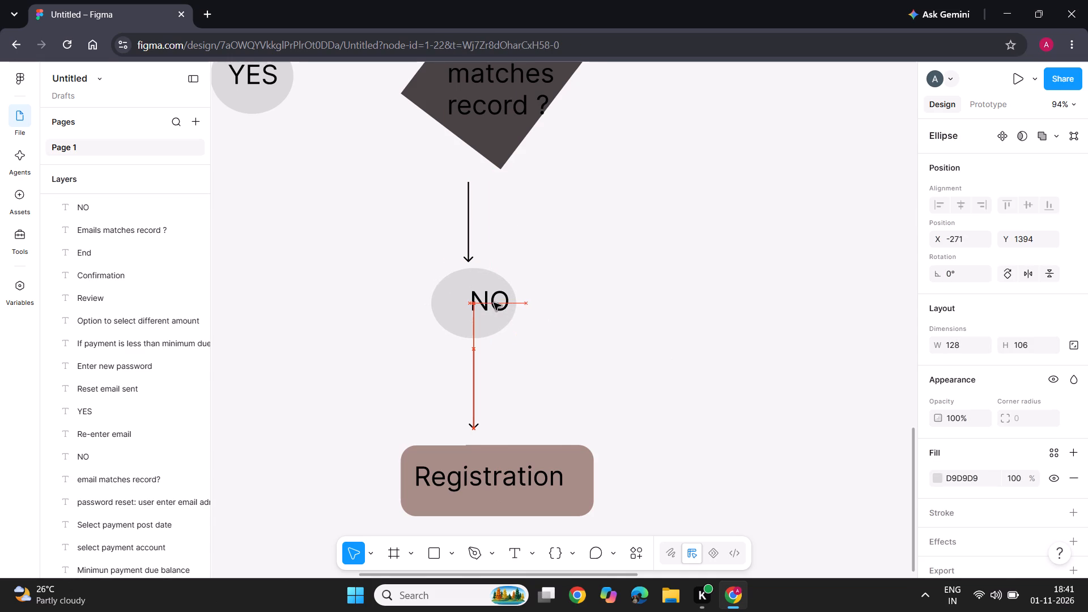
left_click(494, 299)
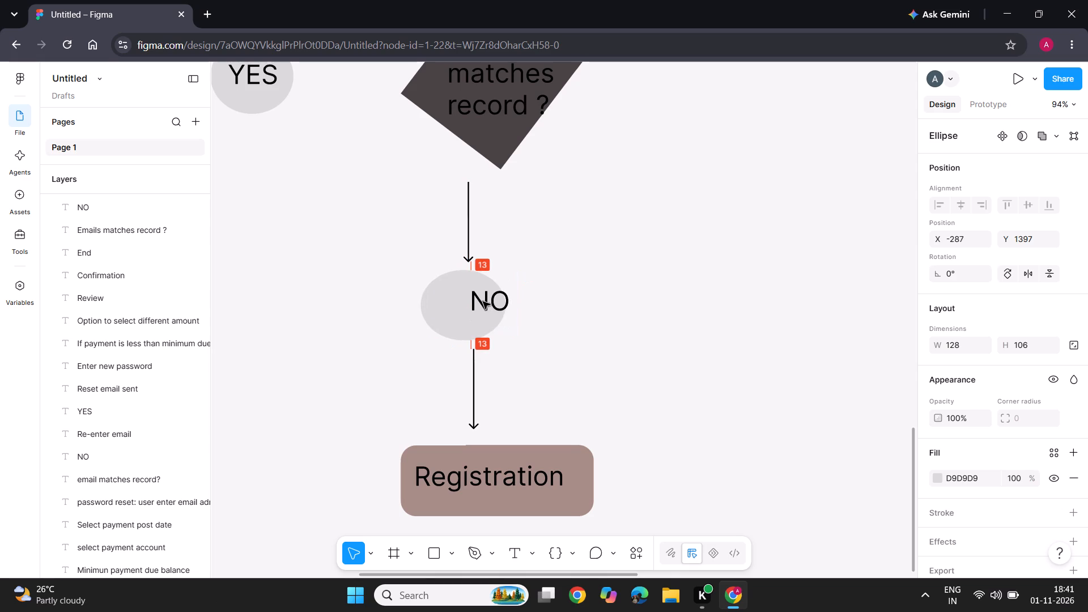
left_click(552, 306)
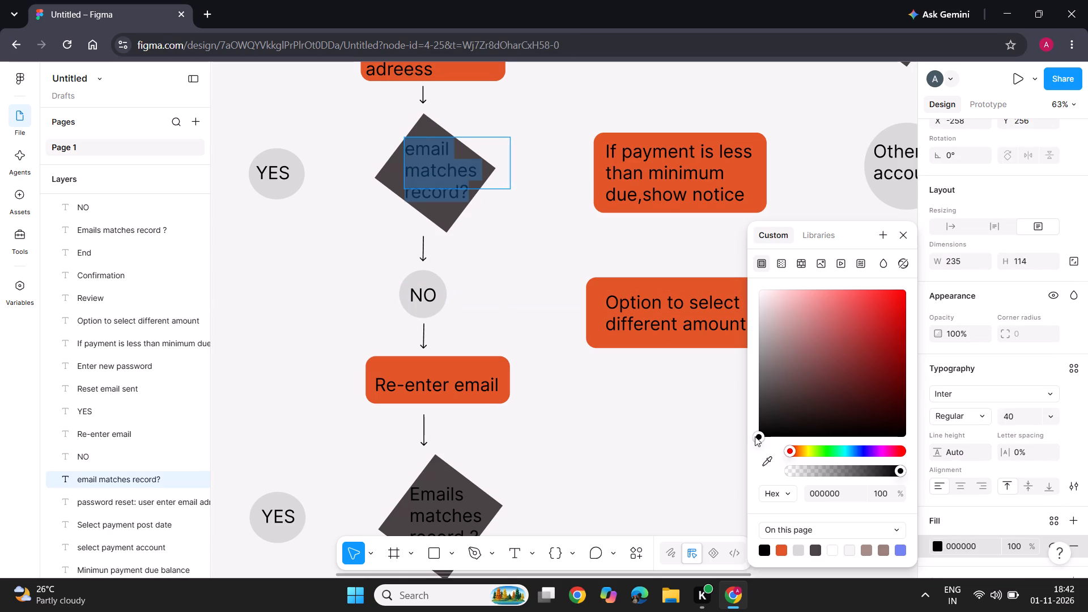
Change the "email matches record?" diamond's text colour to white, FFFFFF.
left_click_drag(757, 437, 751, 281)
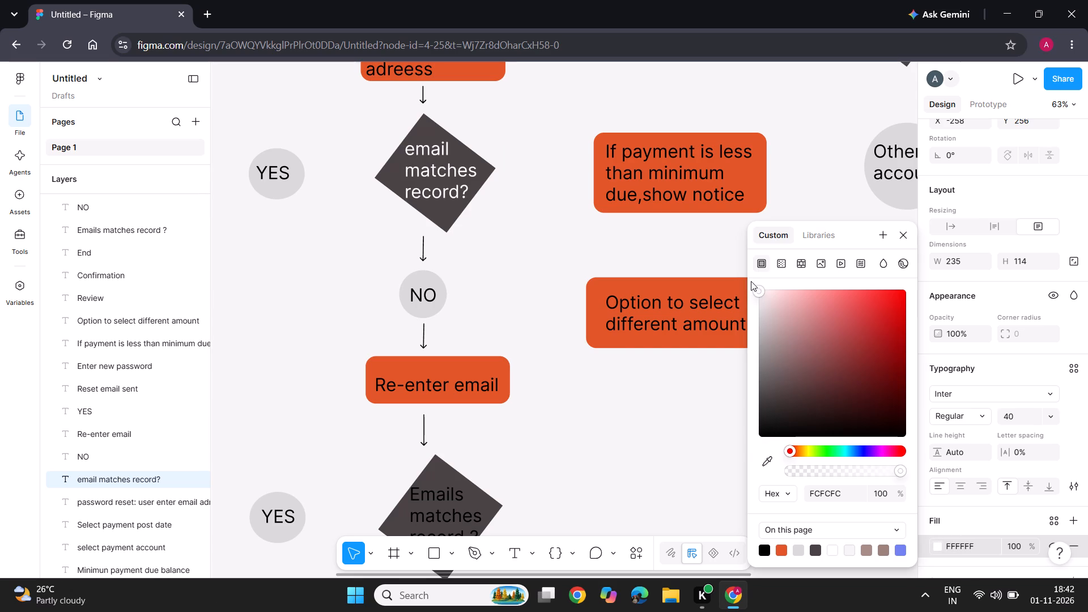
left_click_drag(751, 281, 749, 280)
left_click(636, 433)
left_click(636, 433)
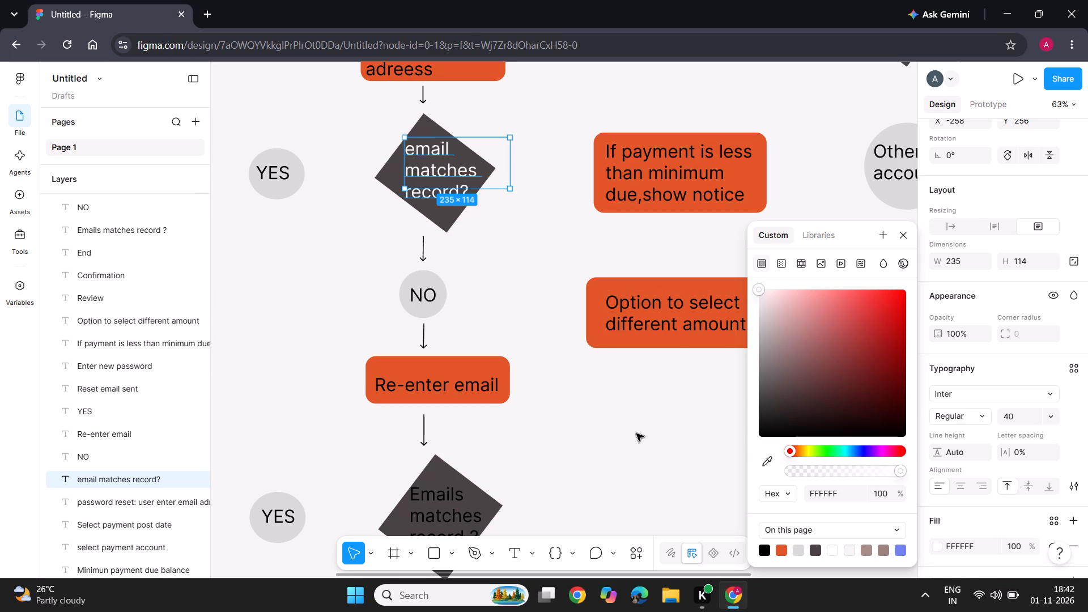
Change the text colour of the "Emails matches record ?" label in the lower diamond to white, FFFFFF.
double_click(436, 507)
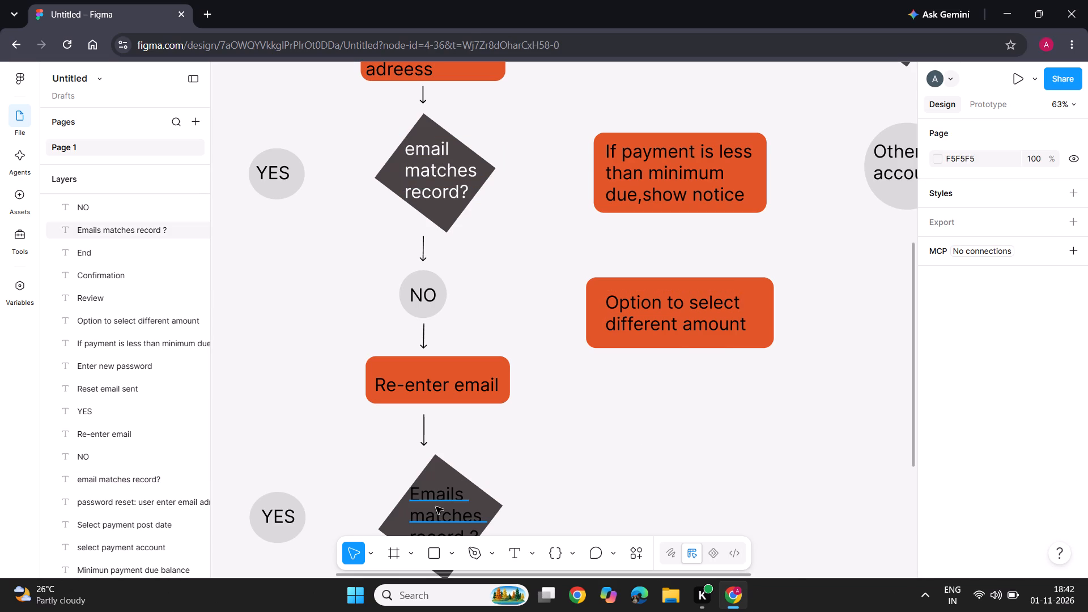
scroll(983, 551, "down", 1)
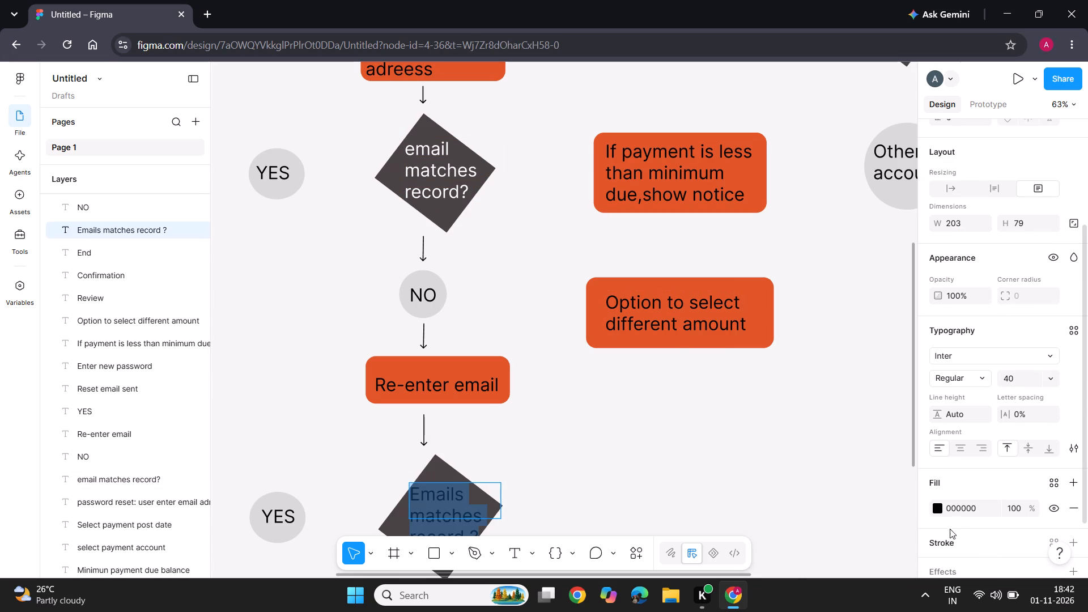
left_click(938, 508)
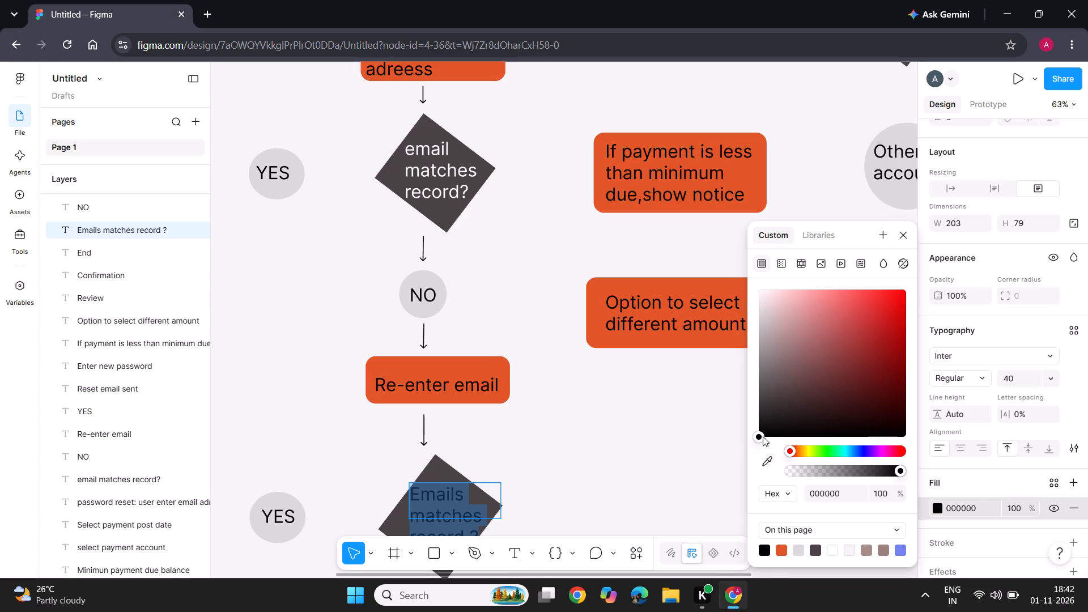
left_click_drag(759, 439, 751, 252)
left_click(609, 495)
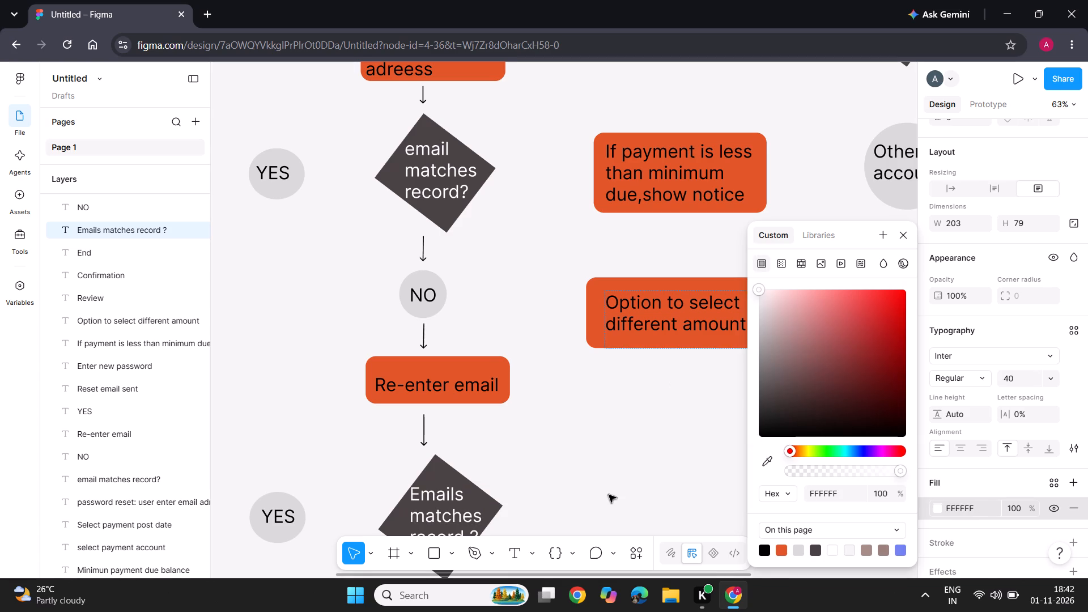
left_click(643, 485)
Change the "Login info correct?" diamond's text colour to white.
scroll(643, 485, "up", 1)
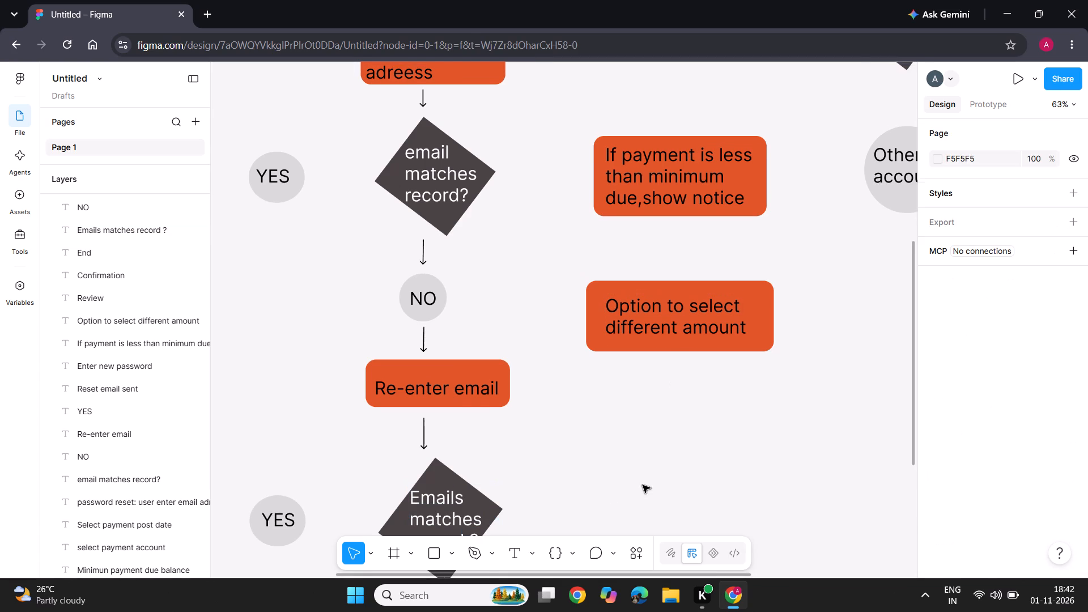
scroll(643, 485, "up", 2)
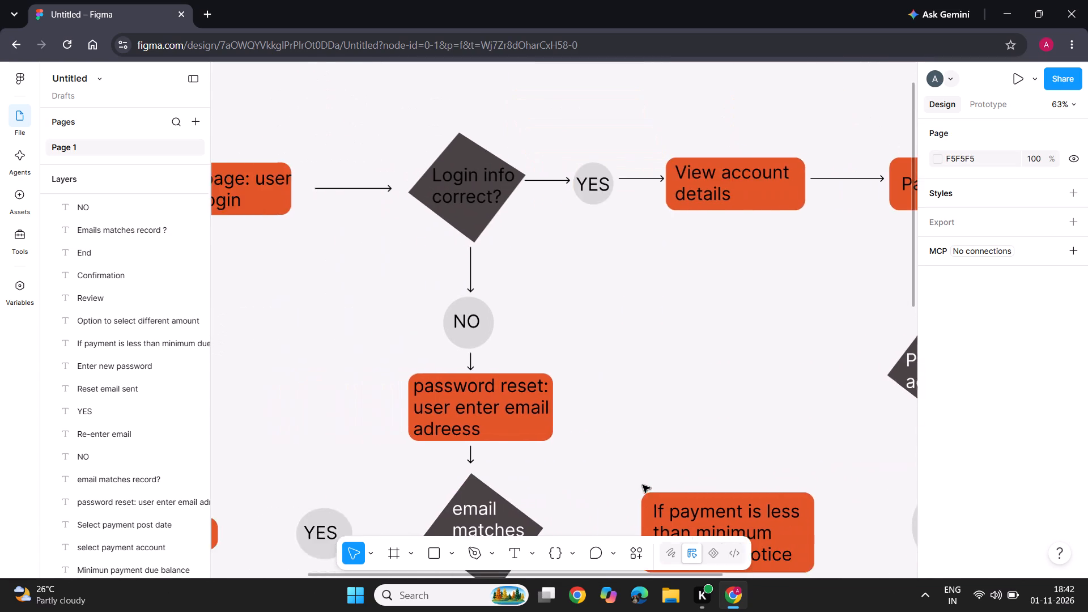
scroll(643, 485, "down", 2)
scroll(643, 485, "right", 1)
scroll(643, 485, "up", 1)
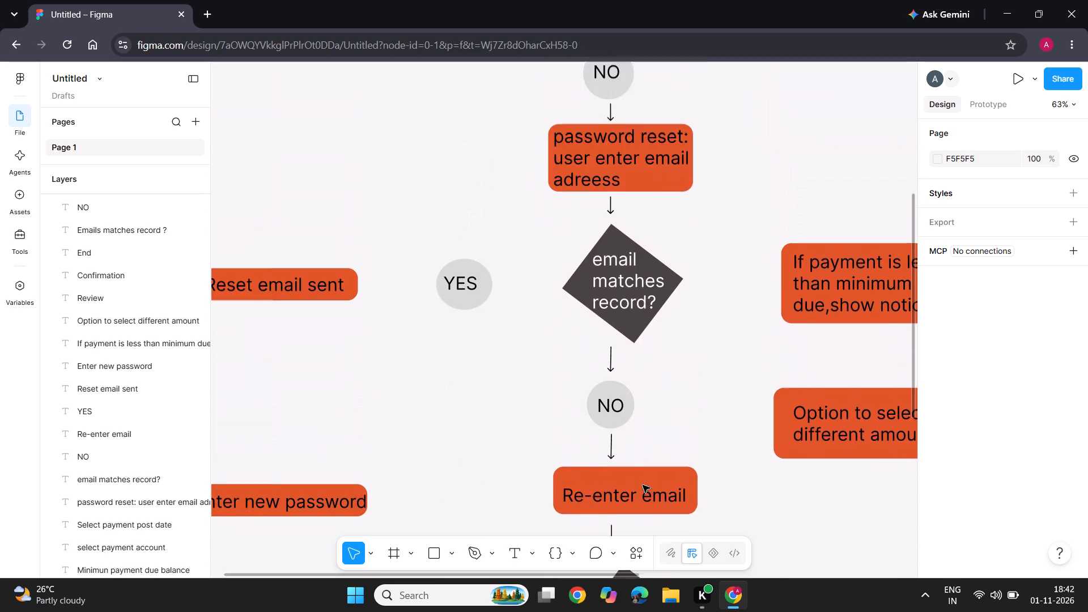
scroll(643, 485, "up", 2)
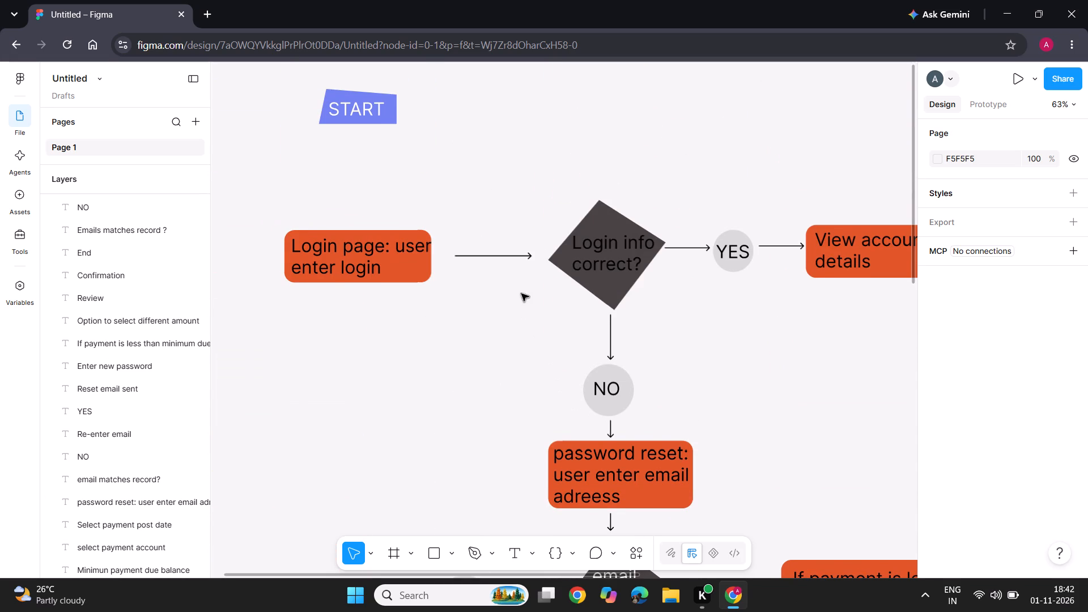
double_click(613, 257)
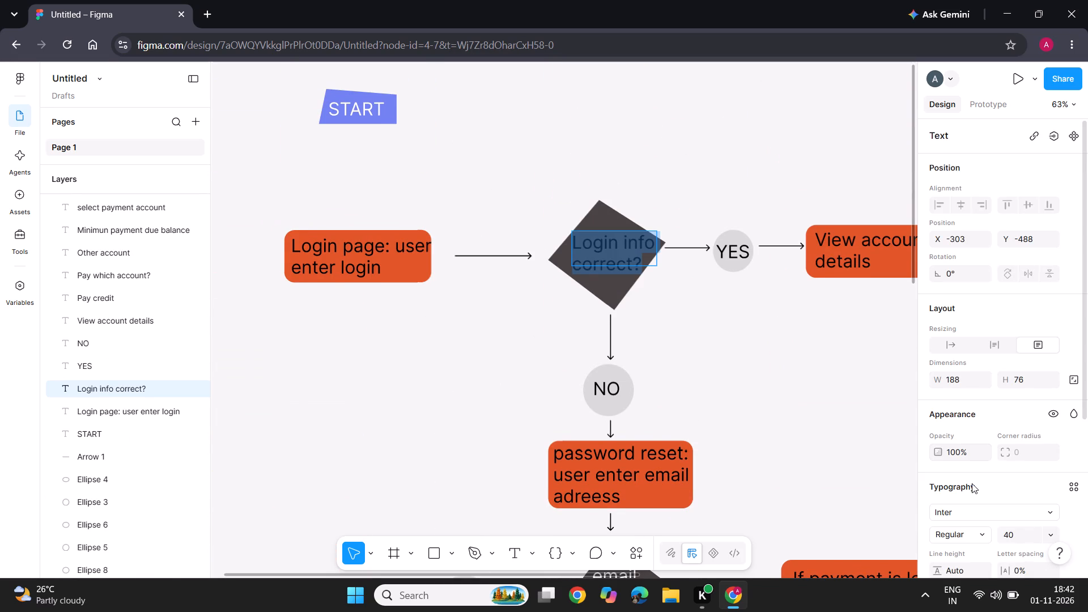
scroll(972, 483, "down", 1)
left_click(940, 566)
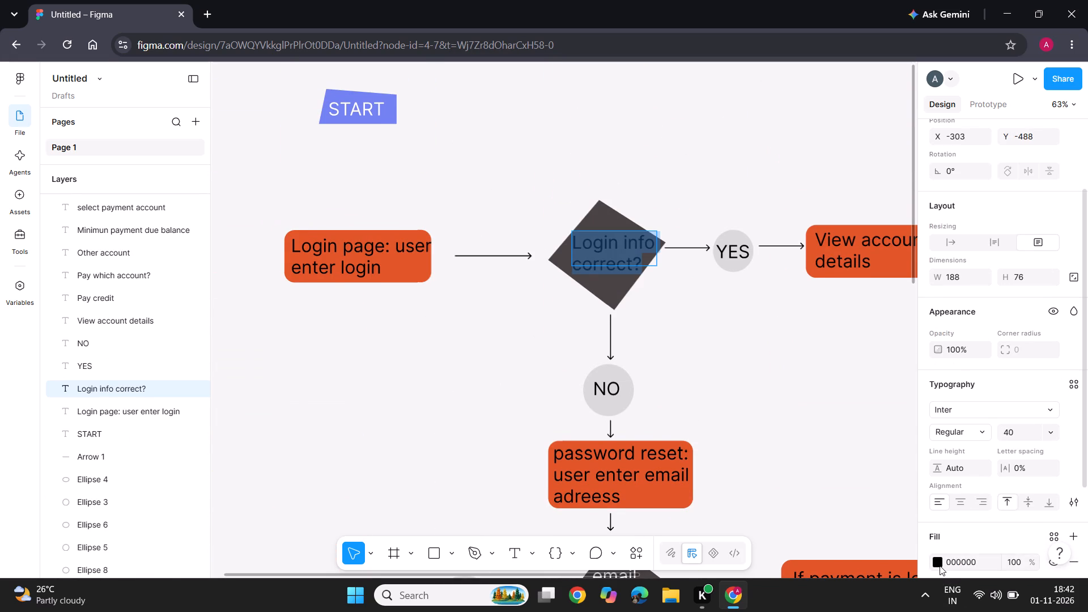
left_click_drag(758, 439, 754, 293)
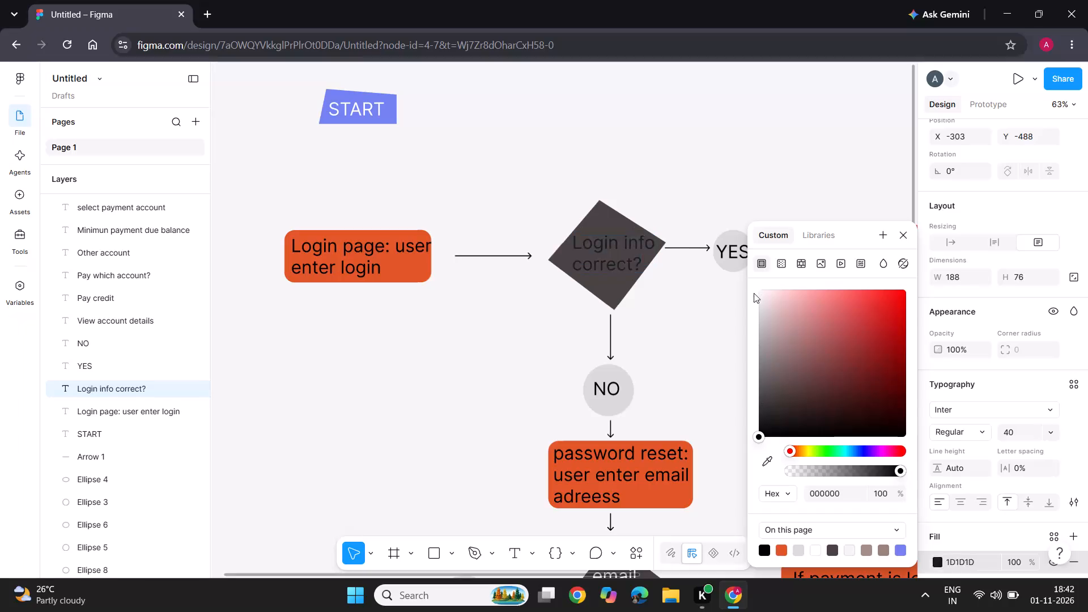
left_click_drag(754, 293, 752, 262)
left_click(707, 134)
left_click(707, 134)
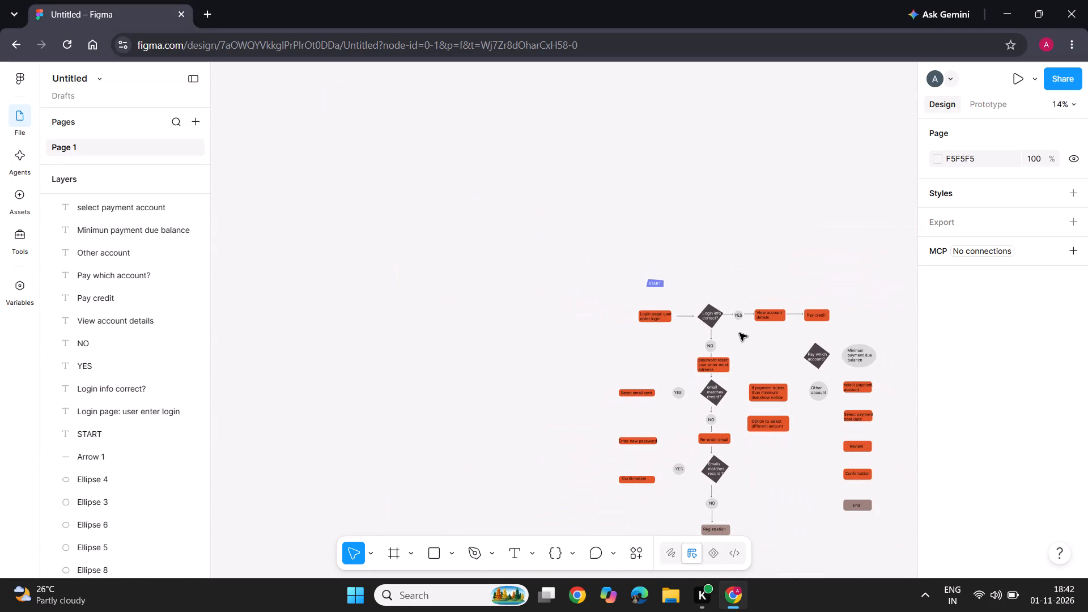
Duplicate the arrow above "Registration" and place the copy between "Pay credit" and "Pay which account?", at about X 845, Y -336.
scroll(739, 333, "left", 1)
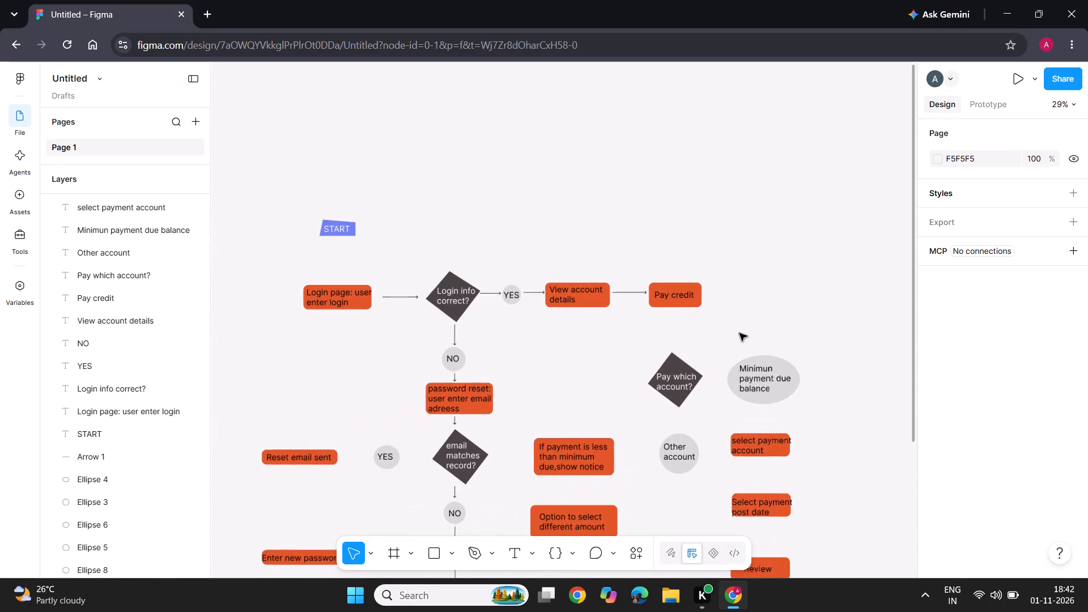
scroll(739, 333, "down", 1)
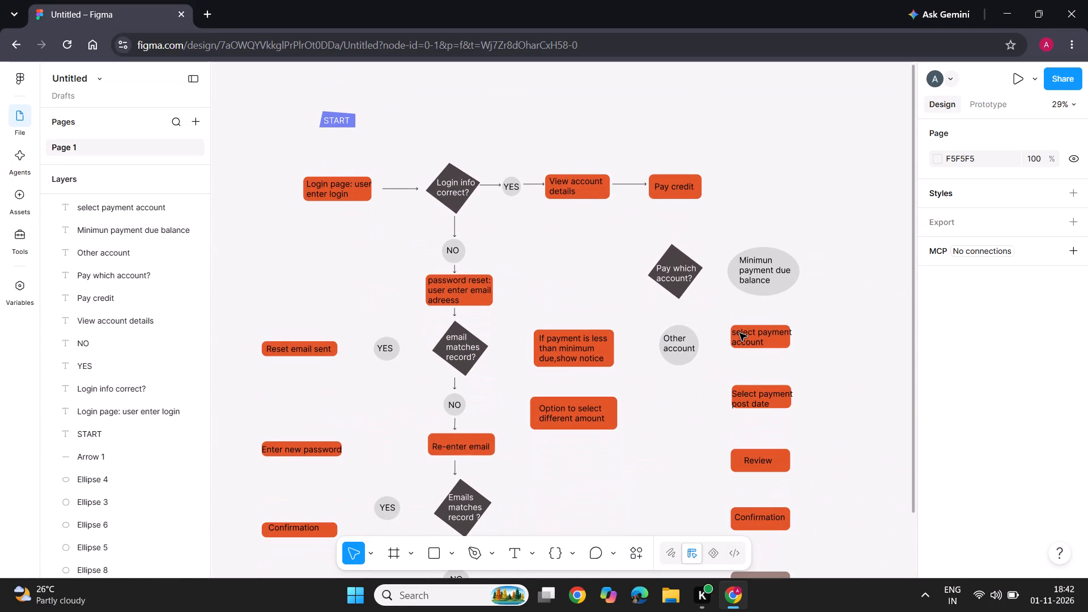
scroll(739, 333, "down", 1)
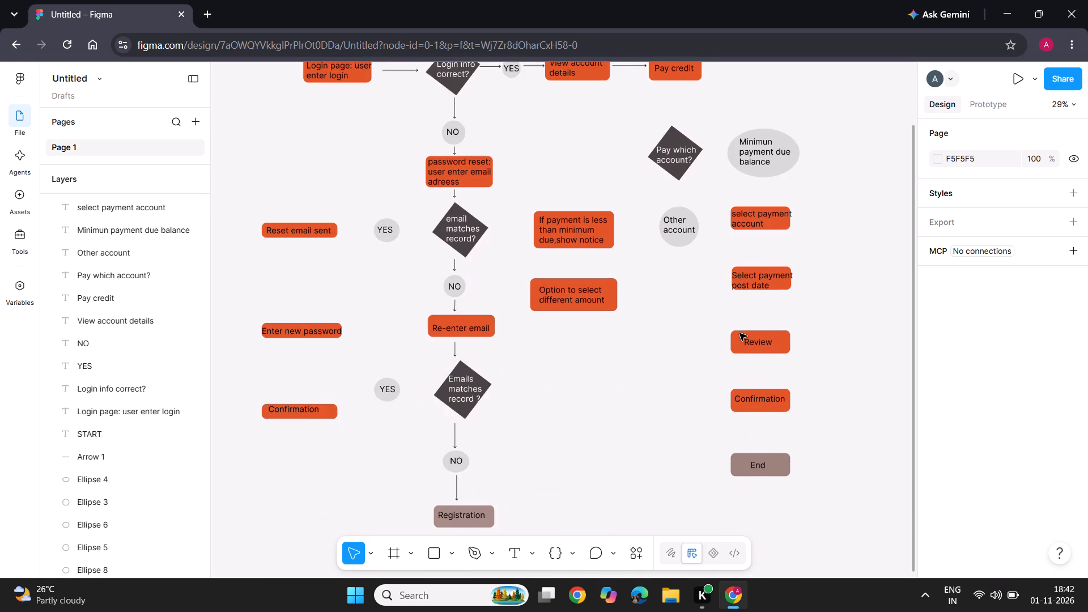
scroll(739, 333, "down", 1)
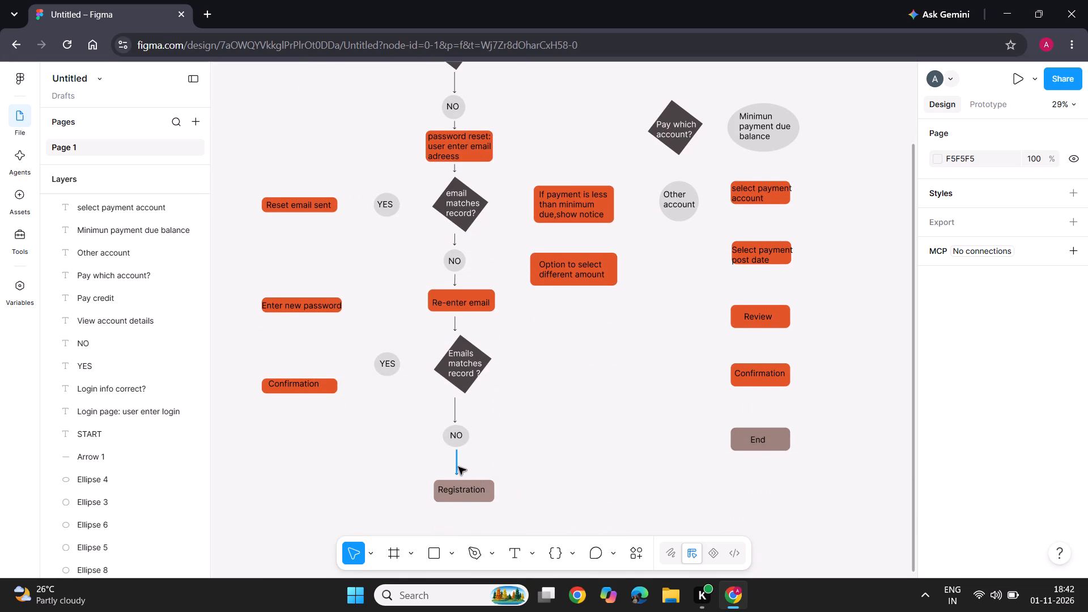
left_click(457, 467)
key("ctrl+d")
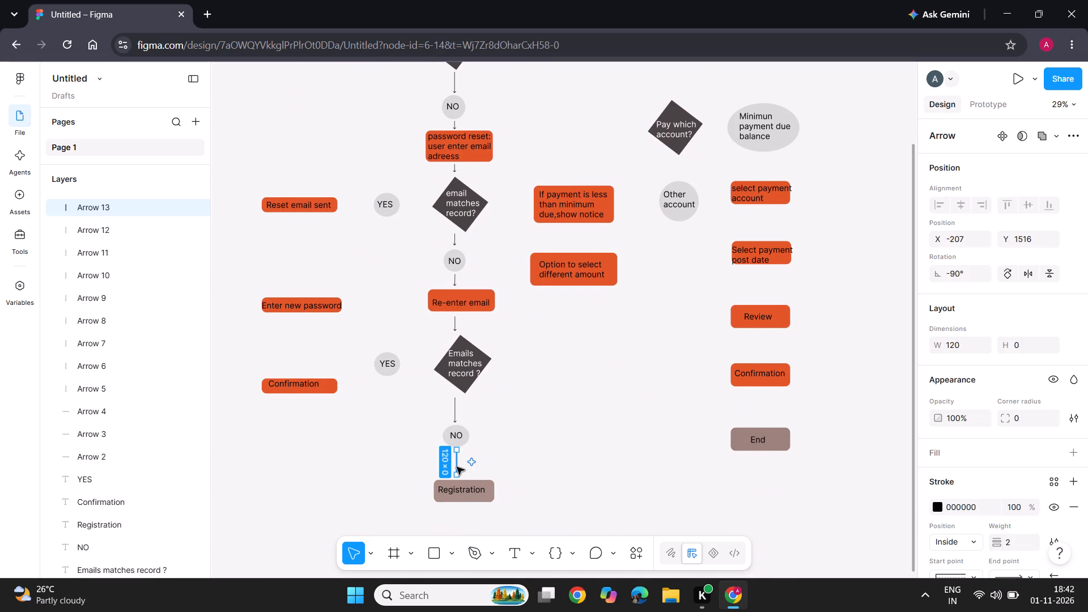
left_click_drag(457, 467, 609, 210)
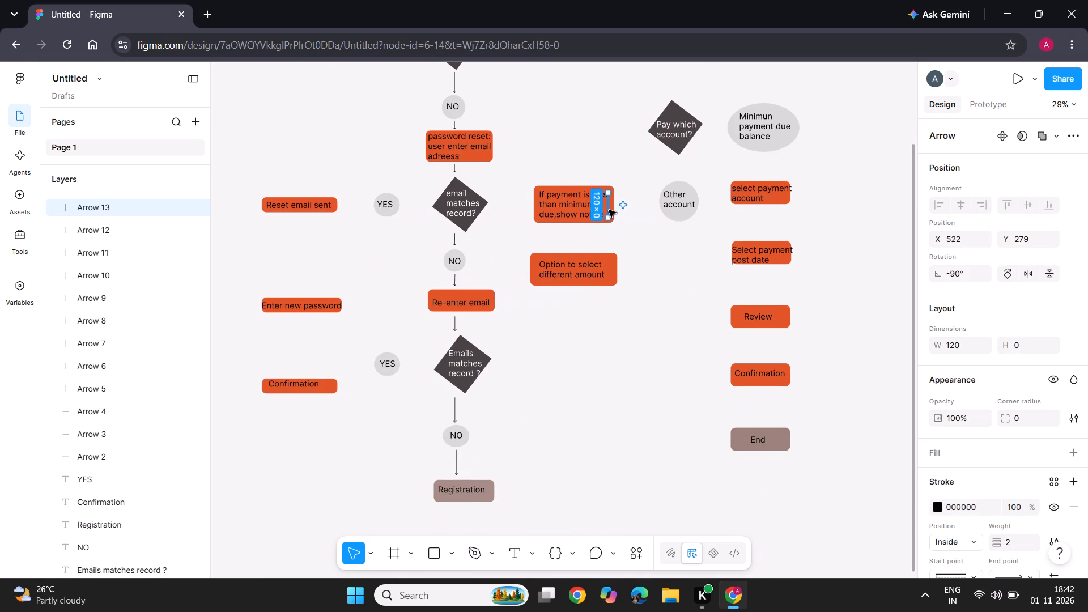
scroll(647, 281, "up", 1)
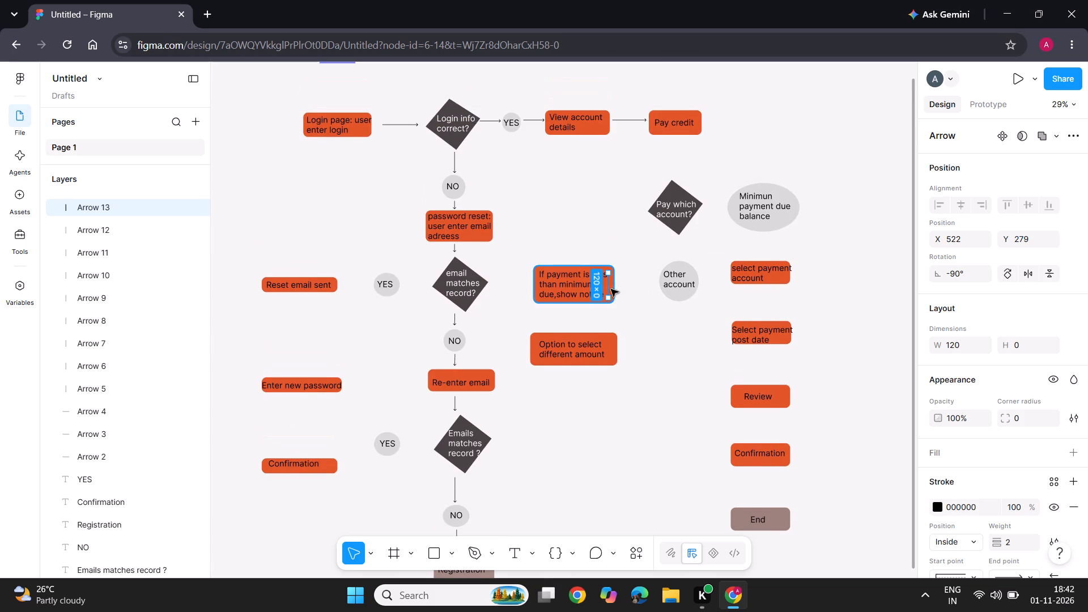
left_click_drag(608, 289, 666, 172)
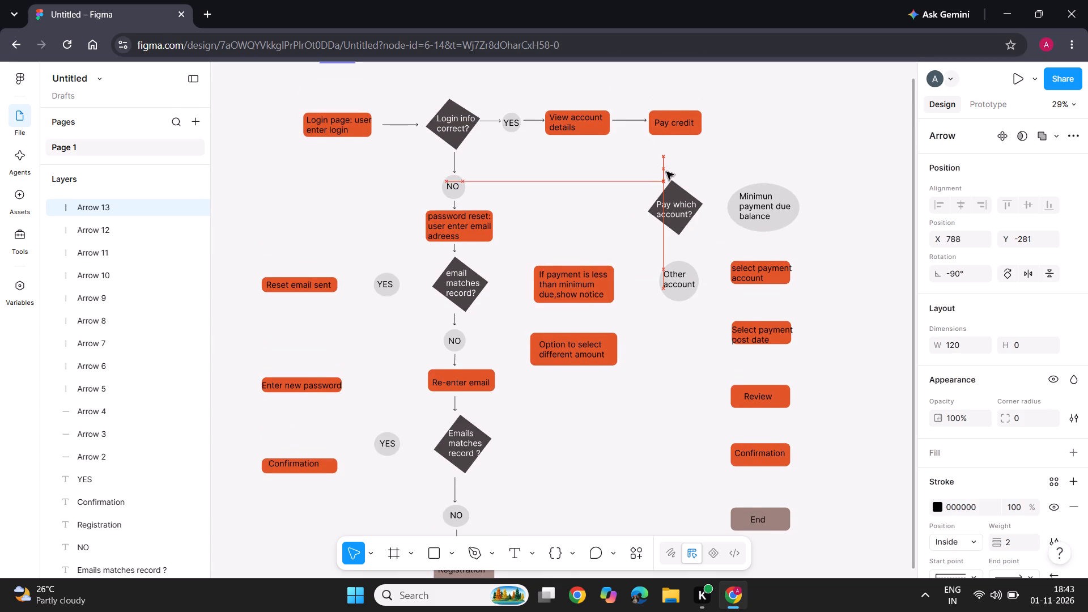
left_click_drag(666, 172, 673, 160)
left_click(745, 153)
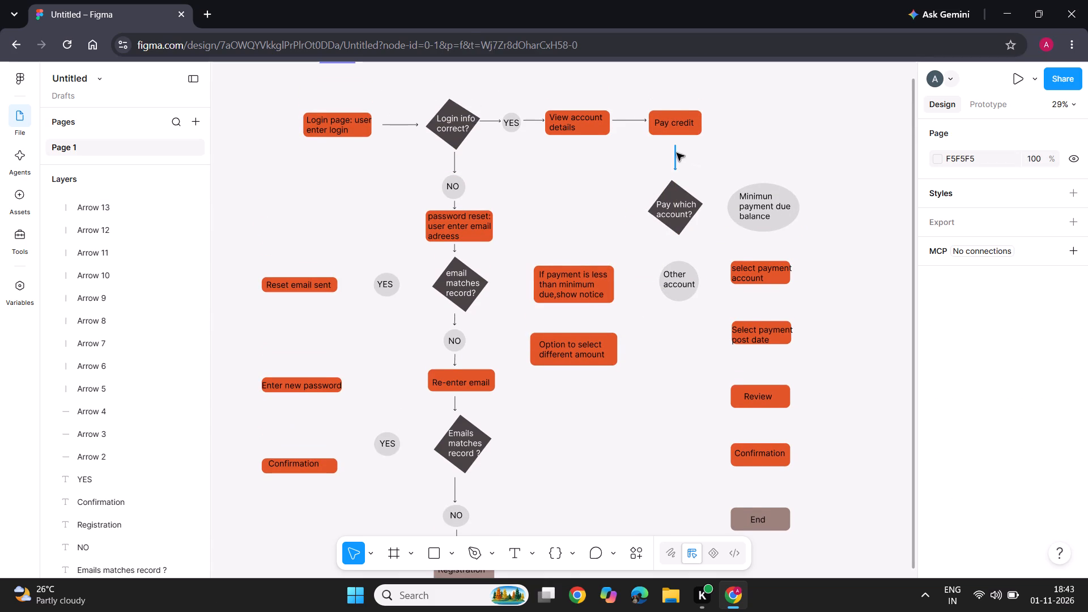
left_click(677, 153)
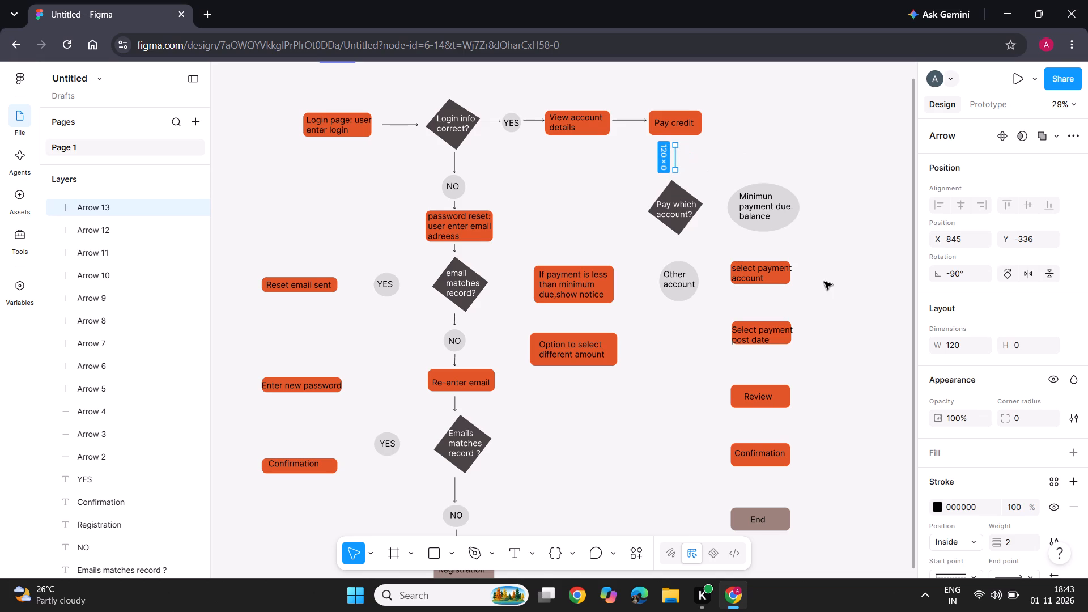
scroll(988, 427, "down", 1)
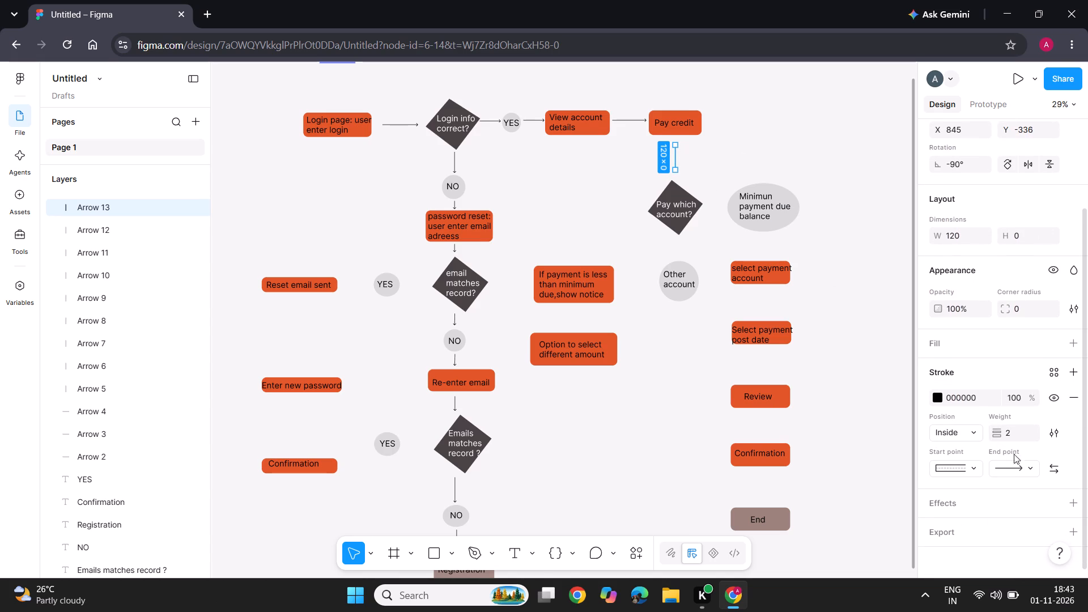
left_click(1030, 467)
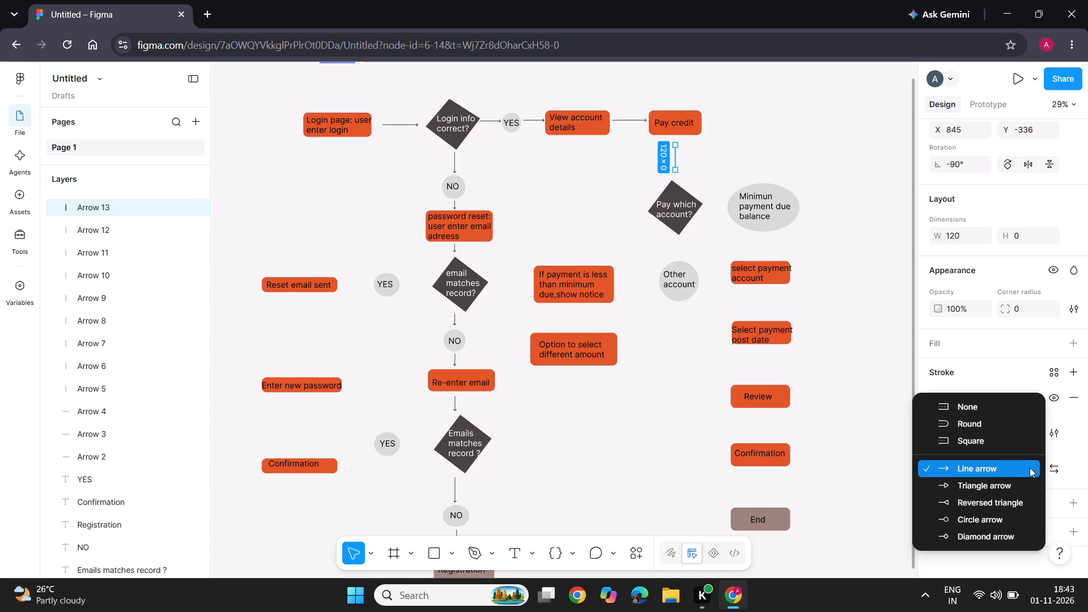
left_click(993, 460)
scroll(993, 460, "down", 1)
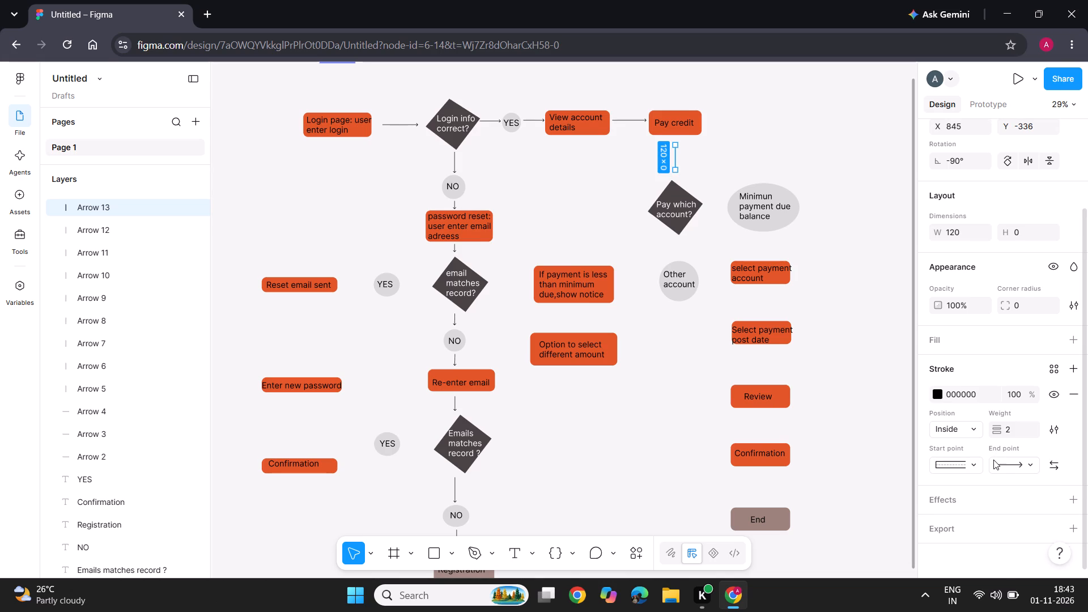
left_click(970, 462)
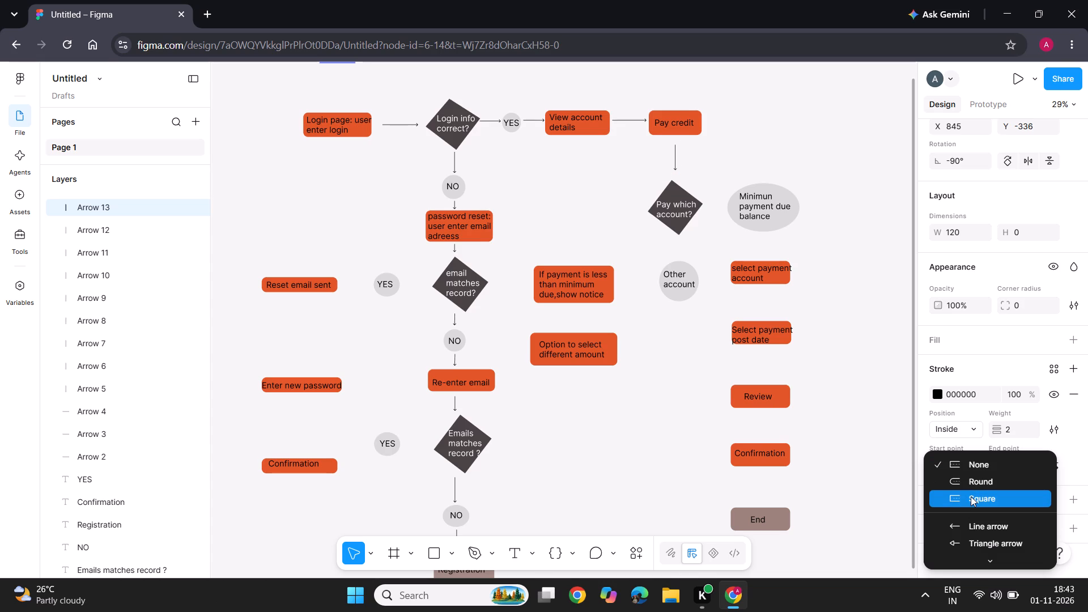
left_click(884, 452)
Set the stroke weight of the arrow between "Pay credit" and "Pay which account?" to 7.
left_click(1015, 428)
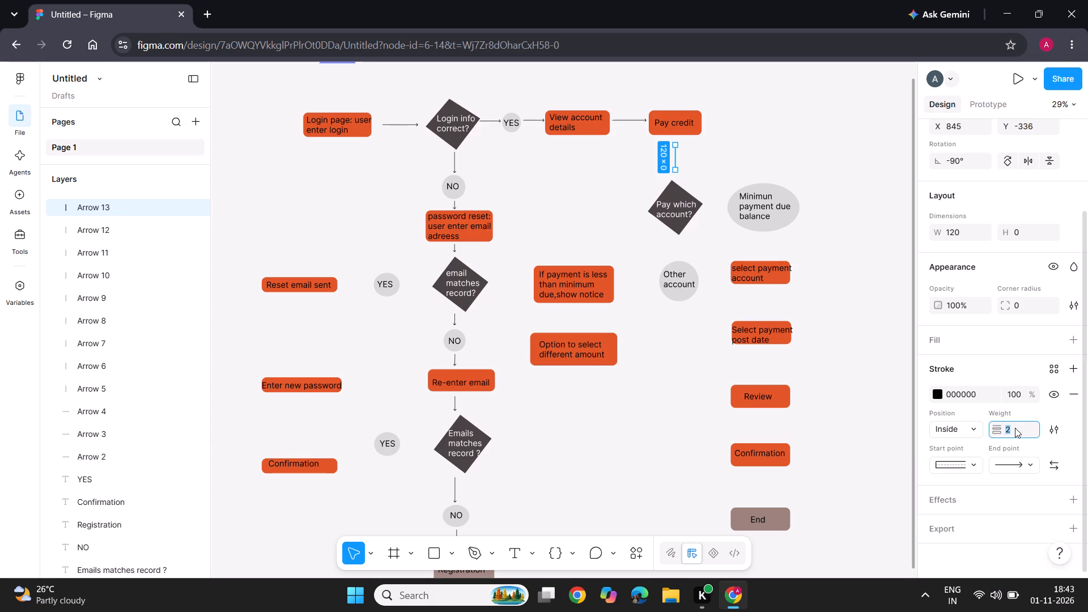
key("Up")
key("Up")
key("Up")
key("Up")
key("Up")
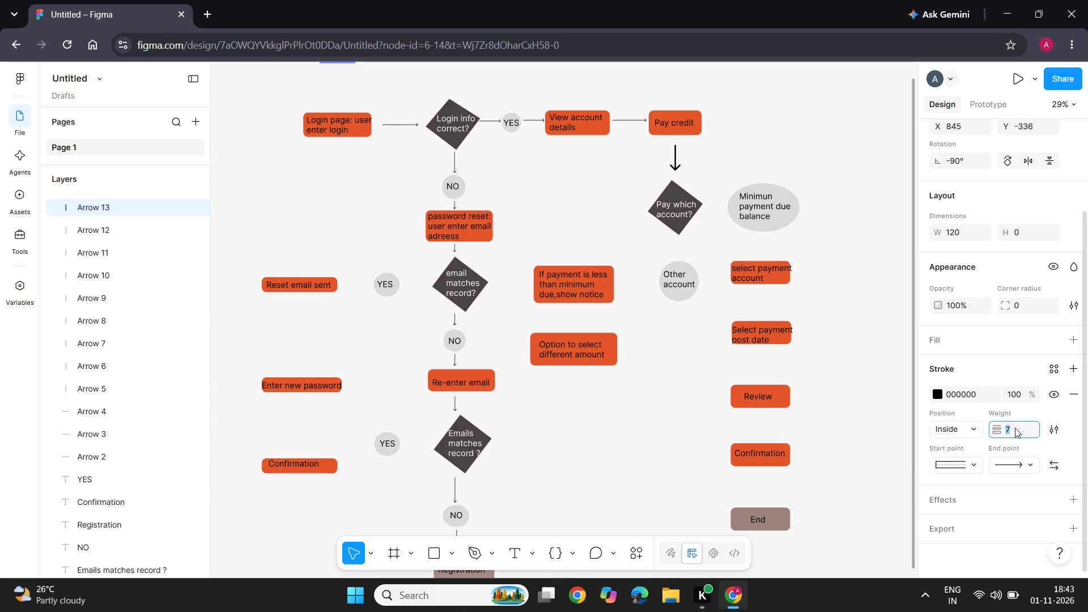
Set the stroke weight of the arrow between "Pay credit" and "Pay which account?" to 8.
key("Up")
key("Up")
key("Up")
key("Up")
key("Up")
key("Up")
key("Down")
key("Down")
key("Down")
key("Down")
key("Down")
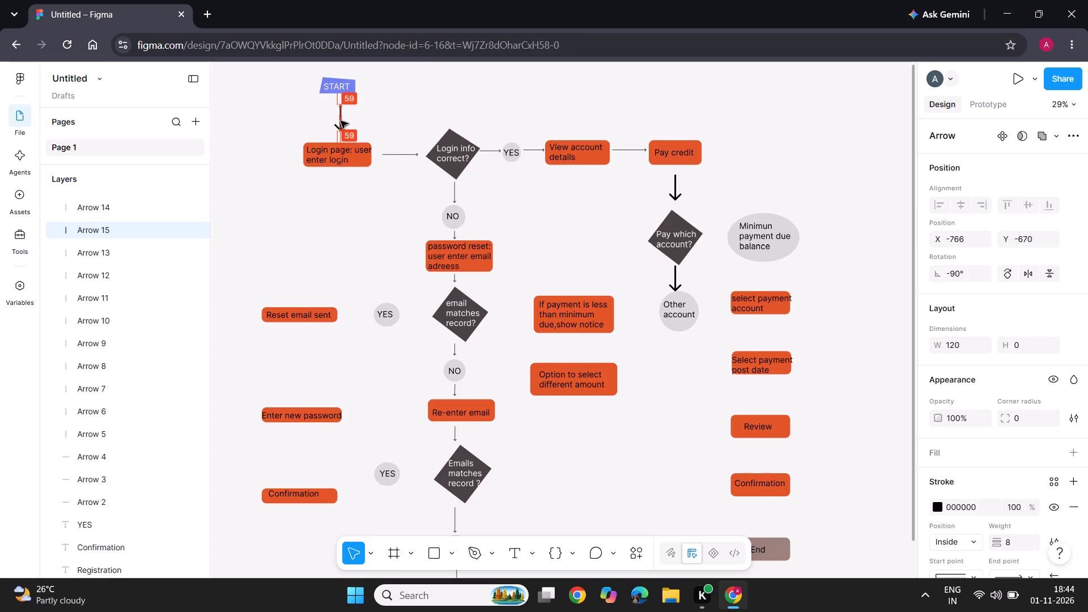
Move the arrow between "START" and "Login page: user enter login" to about X -781, Y -670, centred over the login box.
left_click_drag(341, 121, 337, 120)
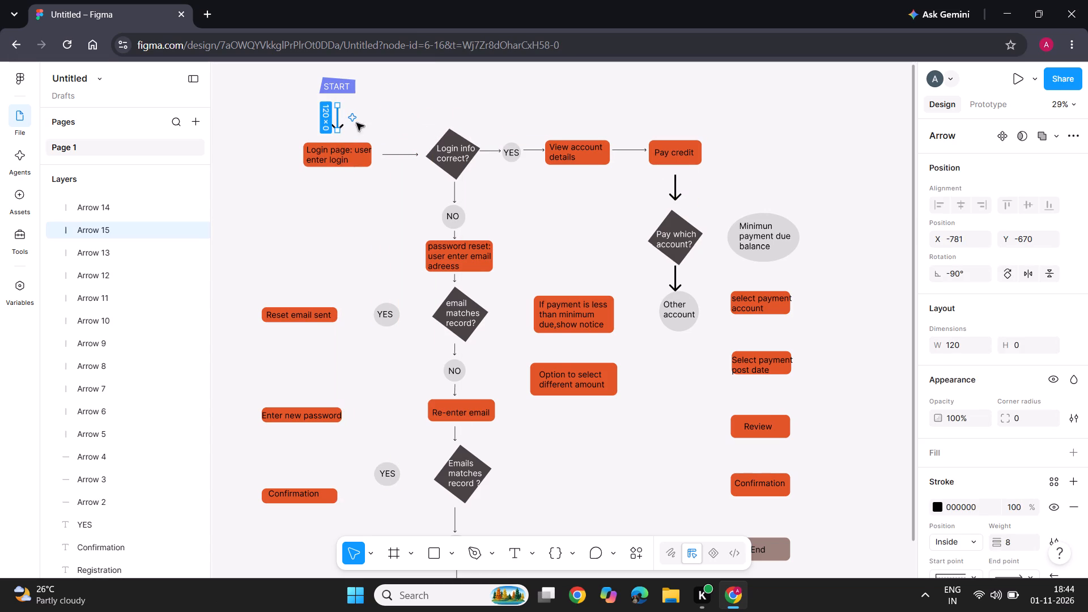
left_click(418, 120)
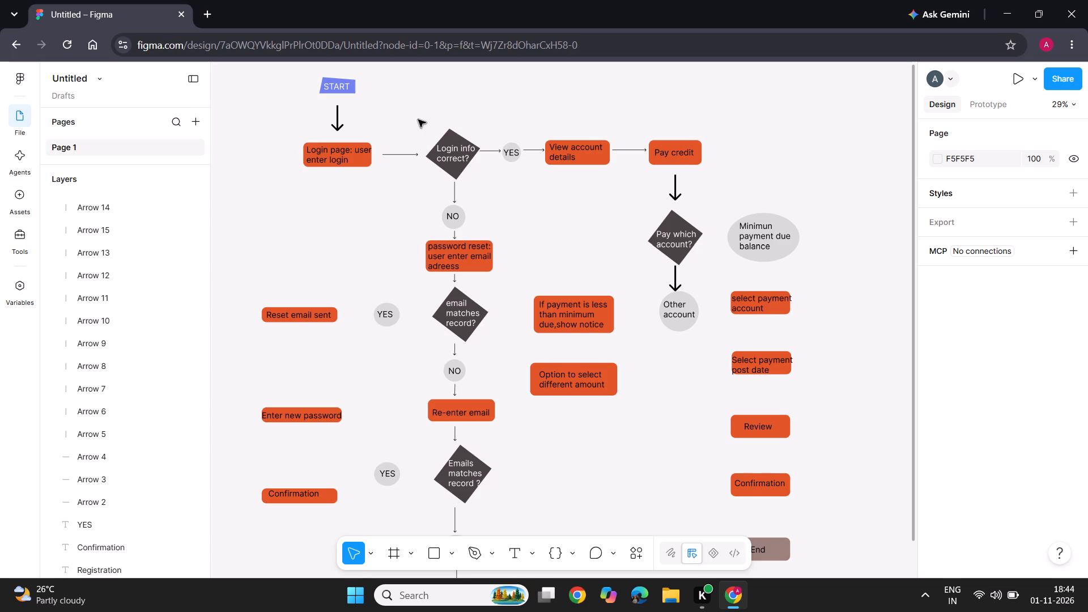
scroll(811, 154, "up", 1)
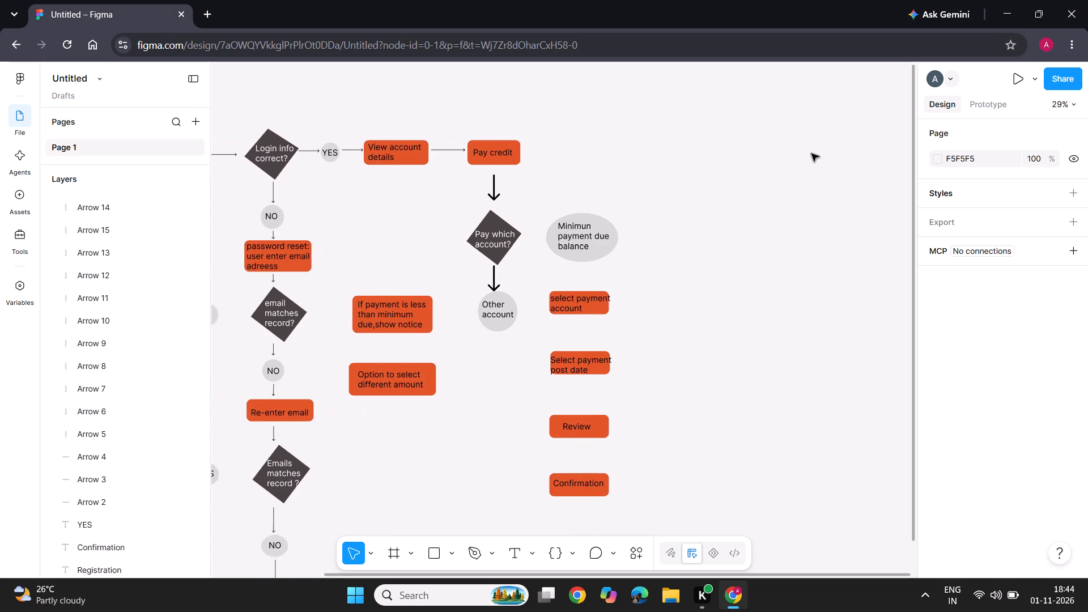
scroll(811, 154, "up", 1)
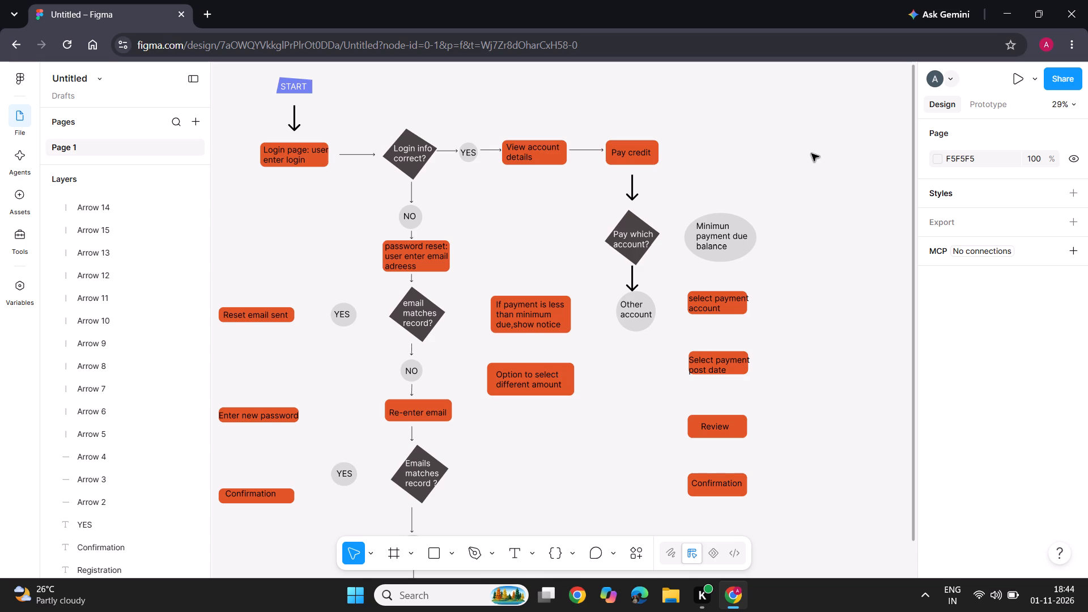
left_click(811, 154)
Search Google for a user flow diagram in a new browser tab and place the reference image beside the flowchart.
left_click(209, 17)
left_click(374, 262)
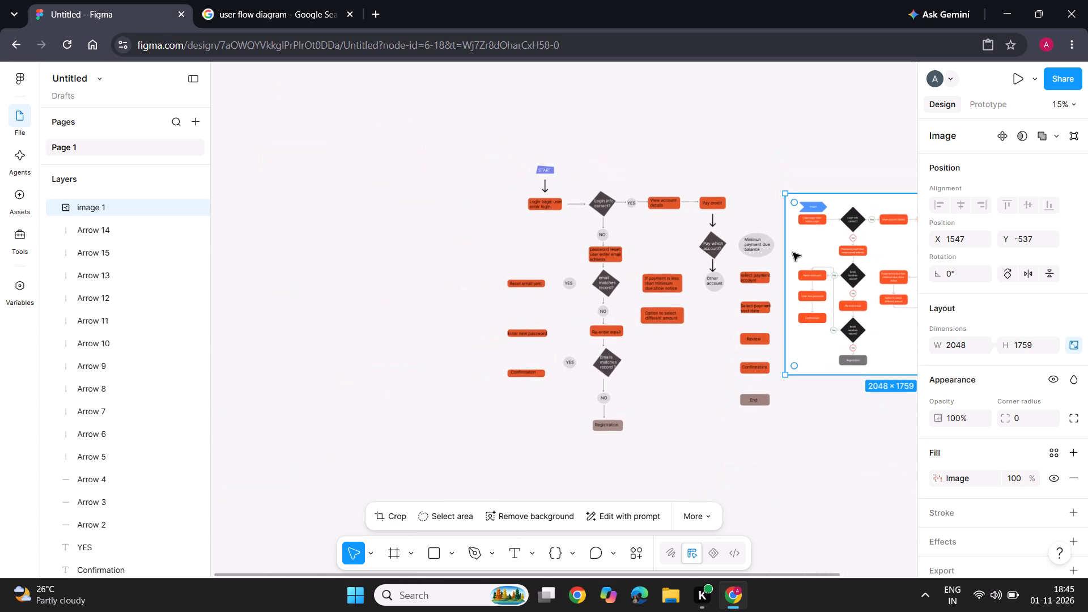
Draw a horizontal line about 118 long from the "Pay which account?" diamond to the "Minimun payment due balance" ellipse.
scroll(717, 154, "left", 2)
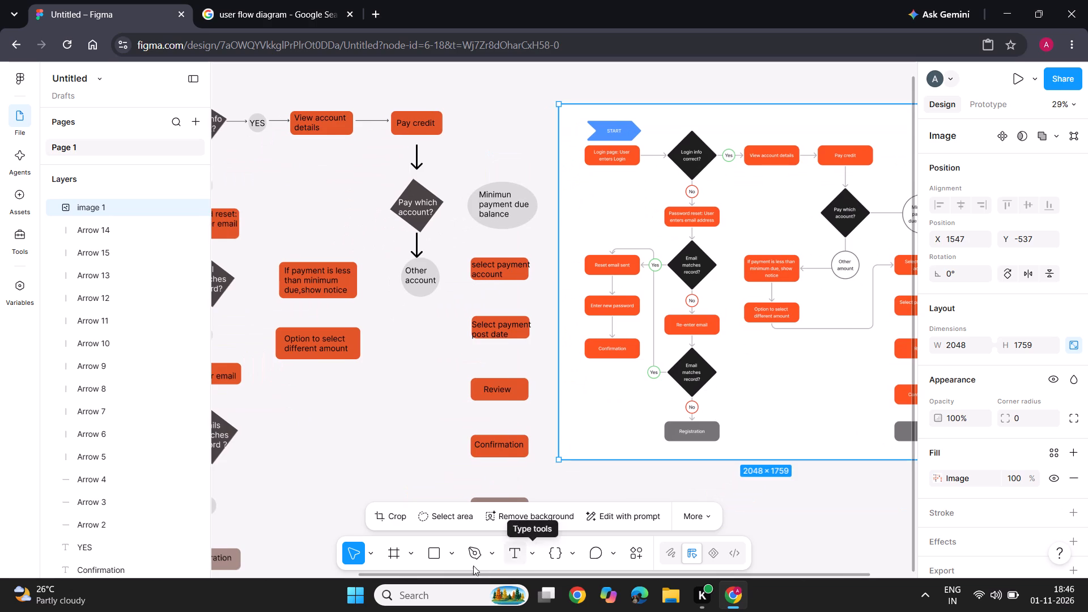
left_click(452, 555)
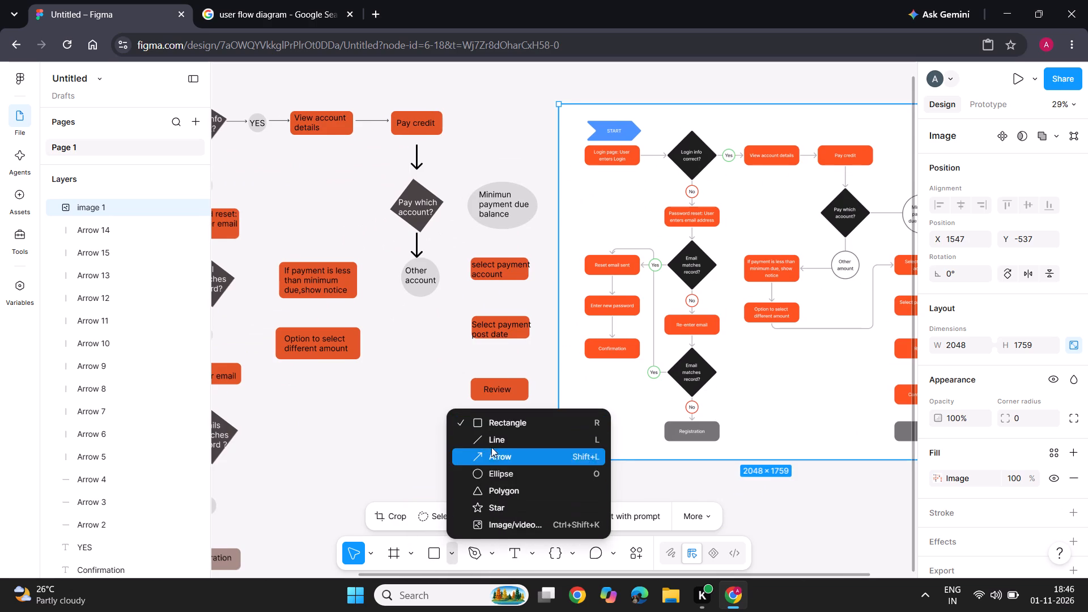
left_click(494, 440)
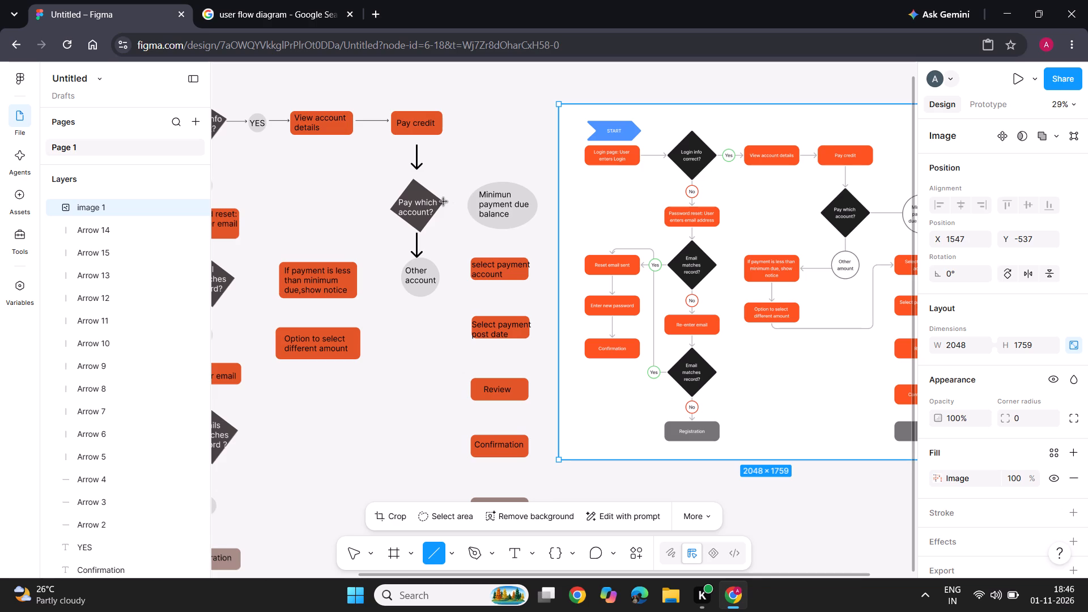
left_click_drag(444, 202, 474, 202)
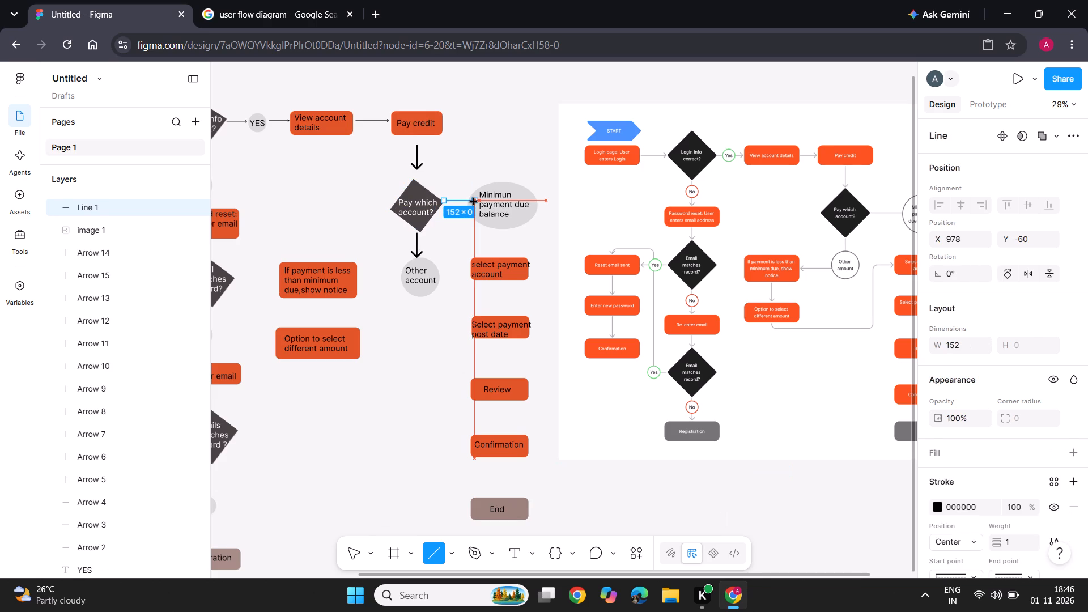
left_click_drag(474, 202, 468, 201)
left_click(512, 105)
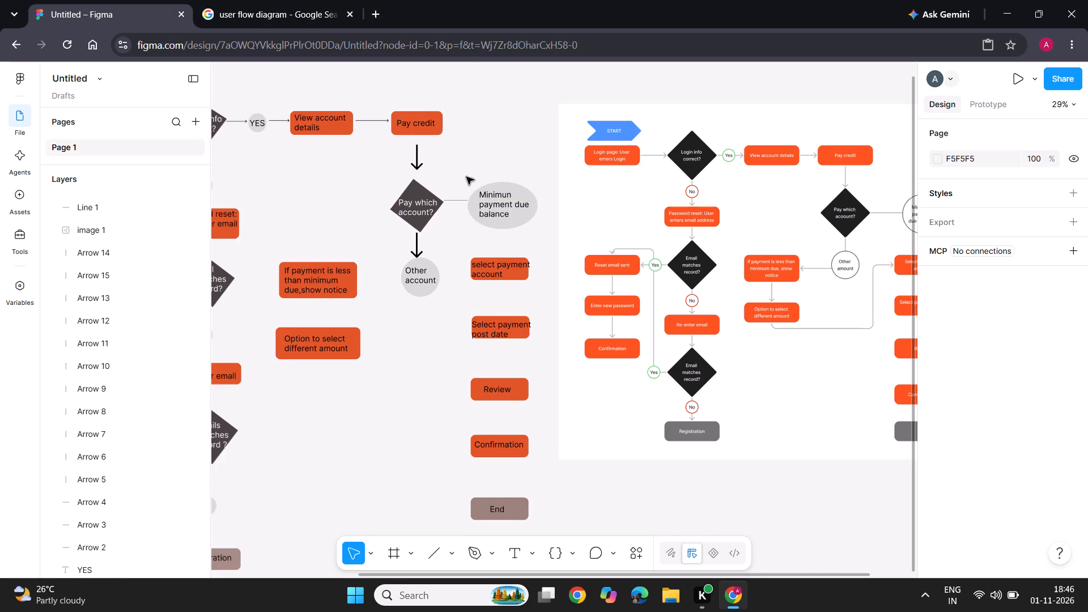
Position the line between "Pay which account?" and "Minimun payment due balance" at X 978, Y -50.
left_click(454, 201)
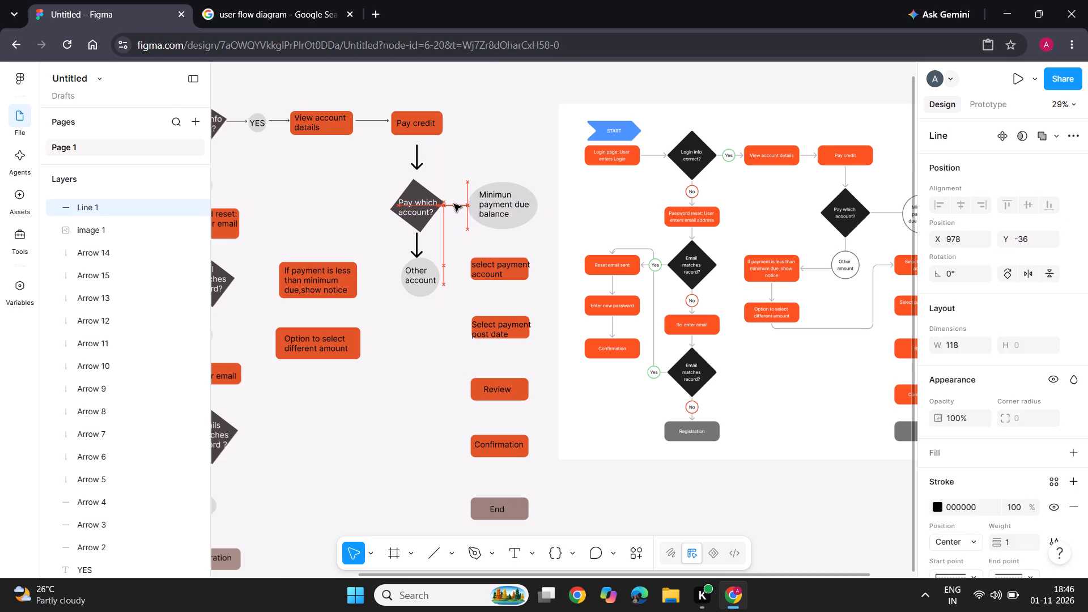
left_click(454, 203)
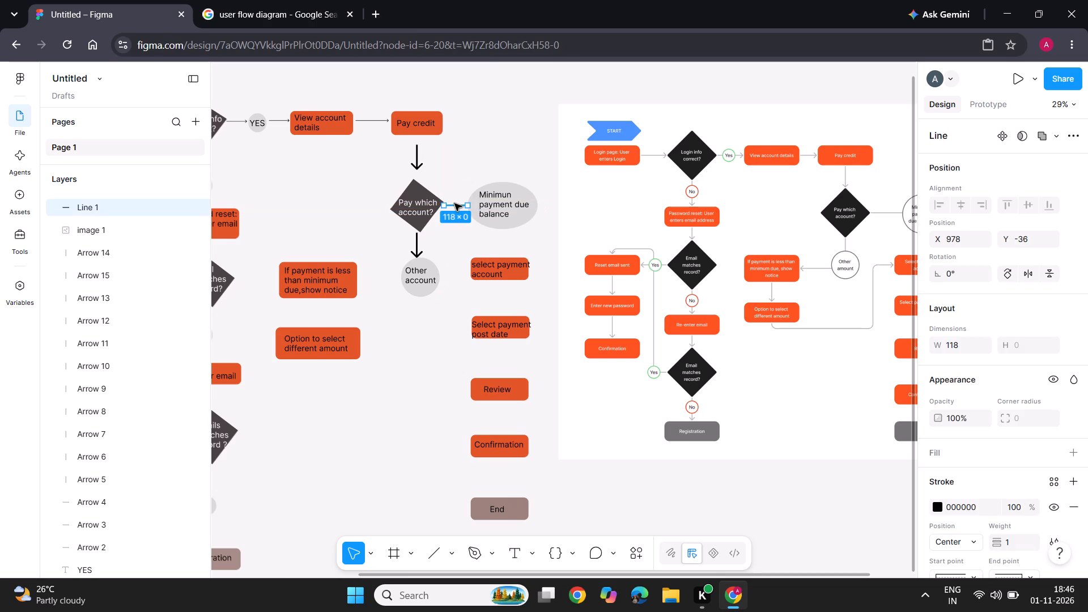
key("Up")
key("Up")
key("Up")
key("Up")
key("Up")
key("Up")
key("Up")
key("Up")
key("Up")
key("Up")
key("Up")
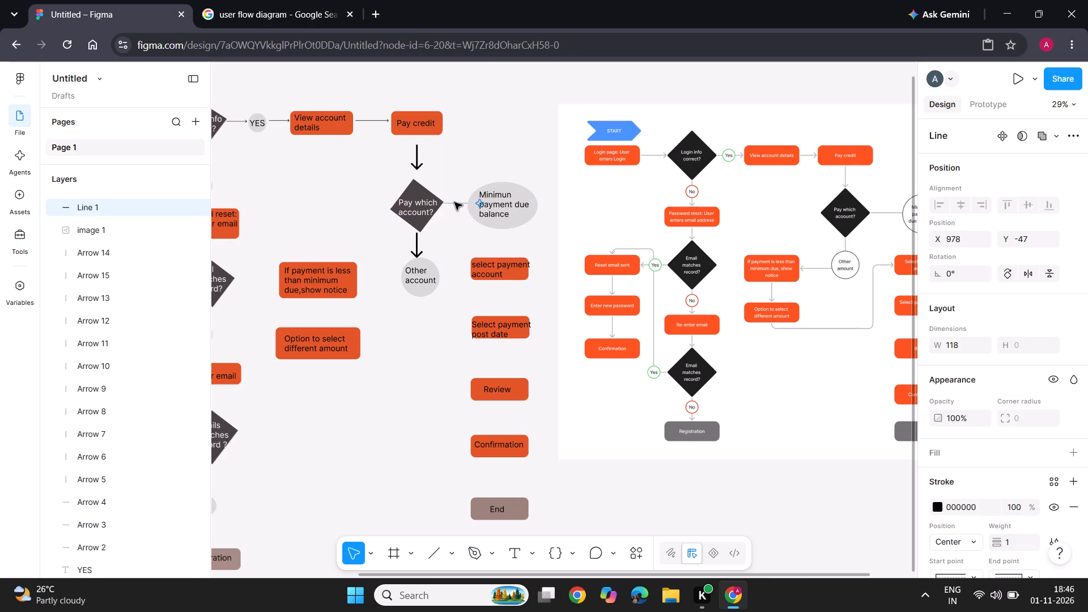
key("Up")
key("Up")
key("Up")
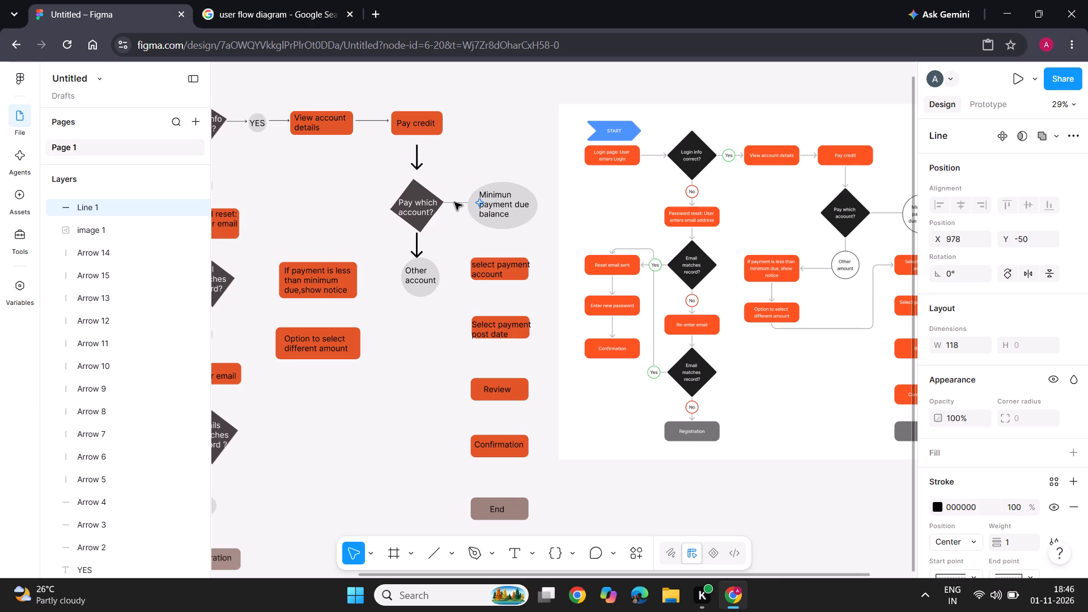
Set the stroke weight of the line between "Pay which account?" and "Minimun payment due balance" to 8.
left_click(1020, 539)
key("Up")
key("Up")
key("Up")
key("Up")
key("Up")
key("Up")
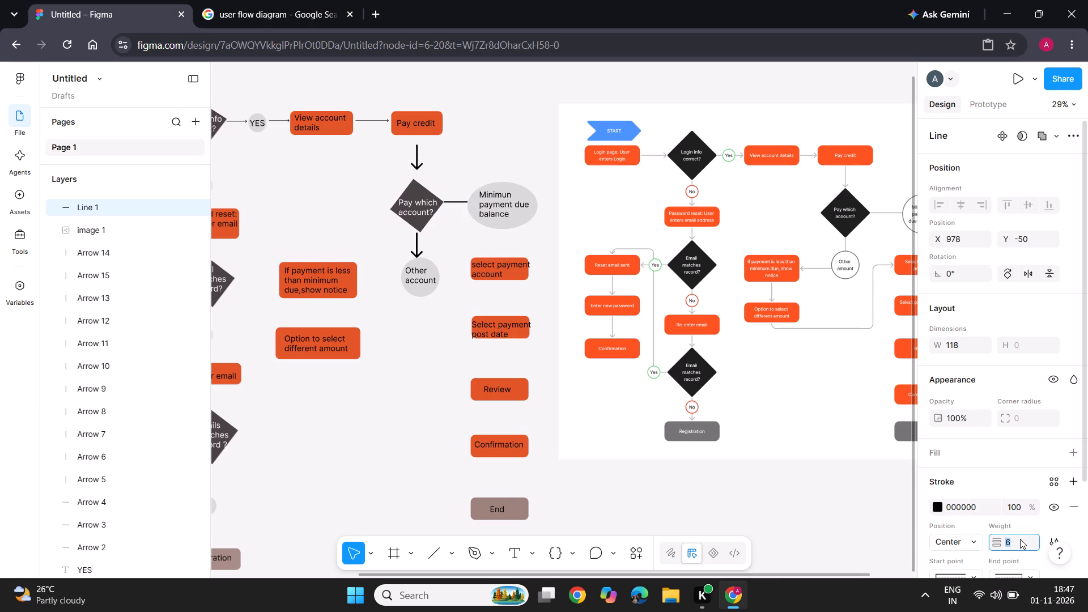
key("Up")
key("Up")
key("Down")
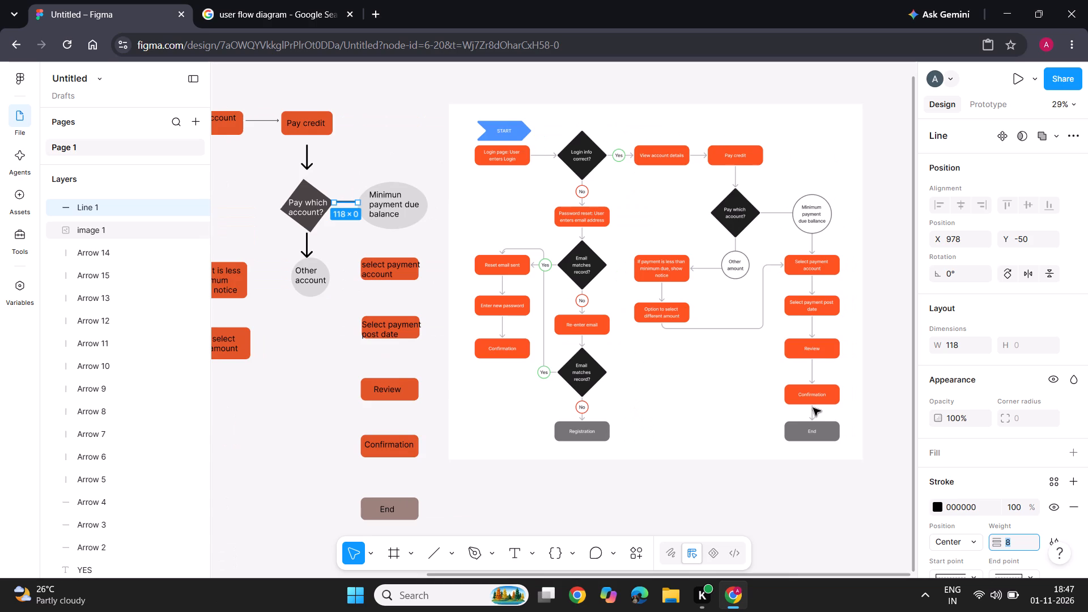
left_click(478, 374)
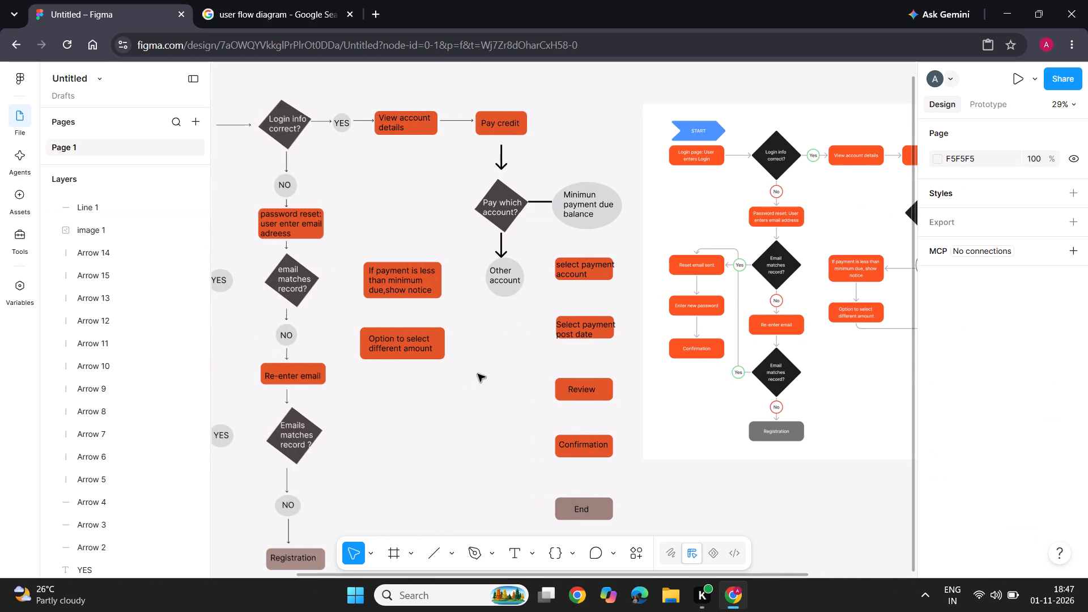
Duplicate the arrow above "Other account" and place it between "Minimun payment due balance" and "select payment account", at about X 1270, Y 97.
left_click(503, 245)
key("ctrl+d")
left_click_drag(503, 245, 589, 242)
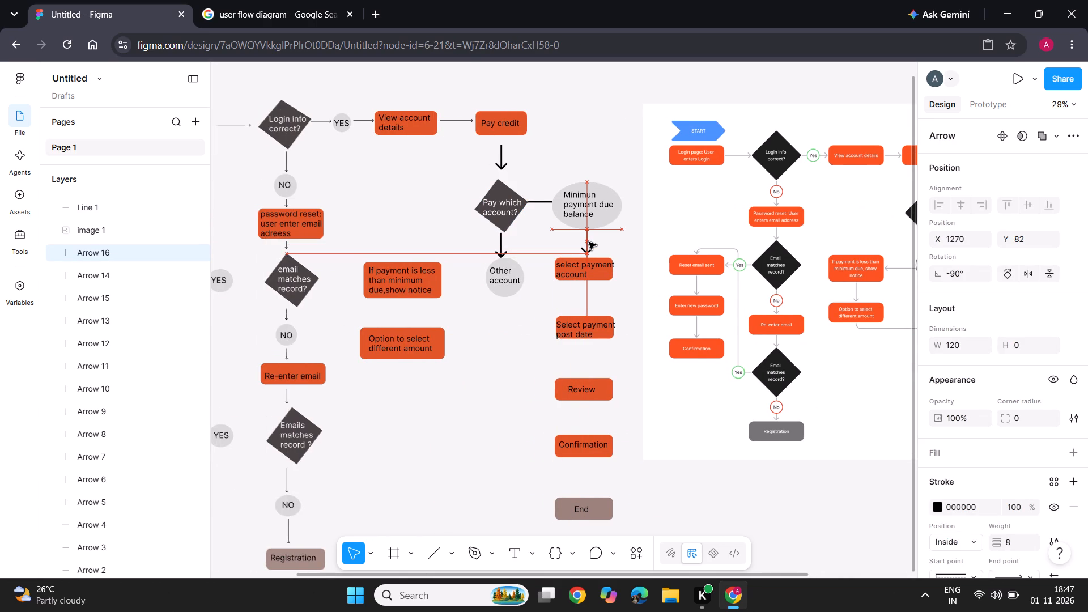
left_click_drag(589, 242, 588, 241)
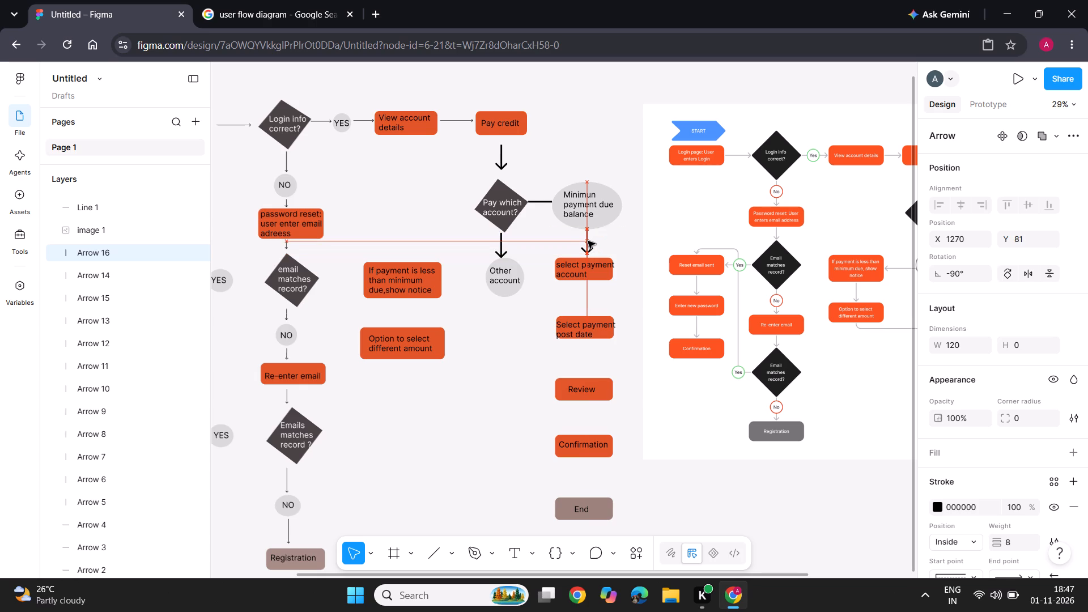
left_click_drag(588, 241, 588, 244)
Duplicate the arrow between "Minimun payment due balance" and "select payment account".
scroll(713, 416, "left", 1)
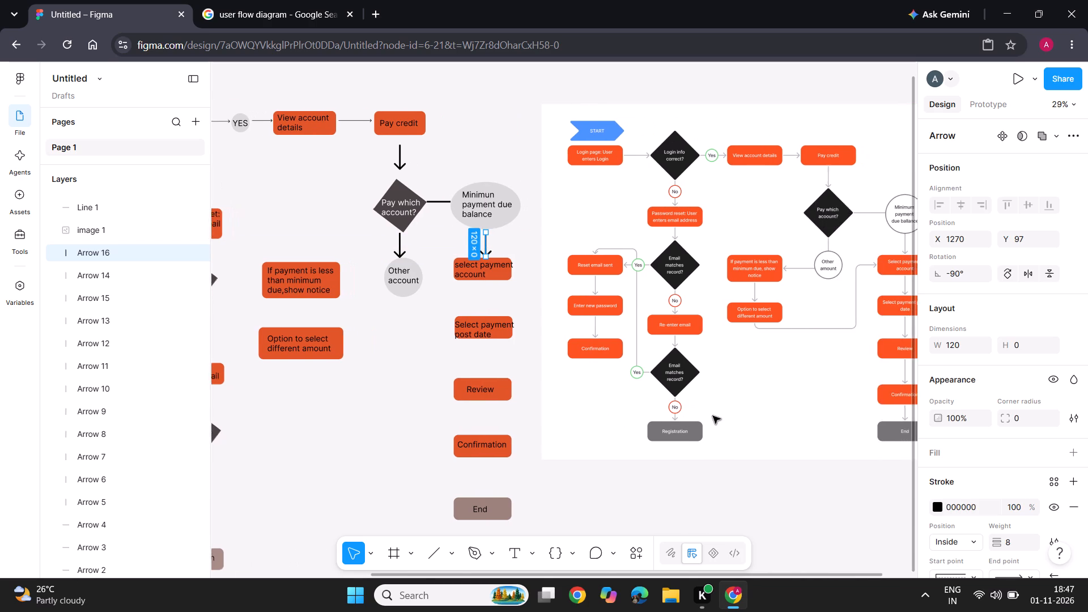
scroll(713, 416, "left", 1)
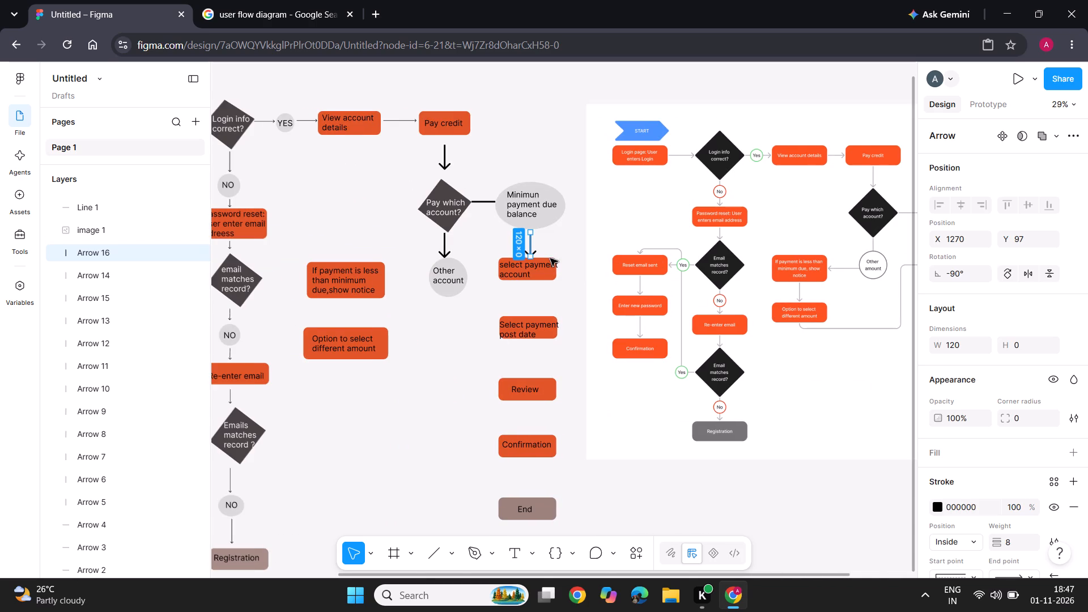
left_click(530, 250)
key("ctrl+d")
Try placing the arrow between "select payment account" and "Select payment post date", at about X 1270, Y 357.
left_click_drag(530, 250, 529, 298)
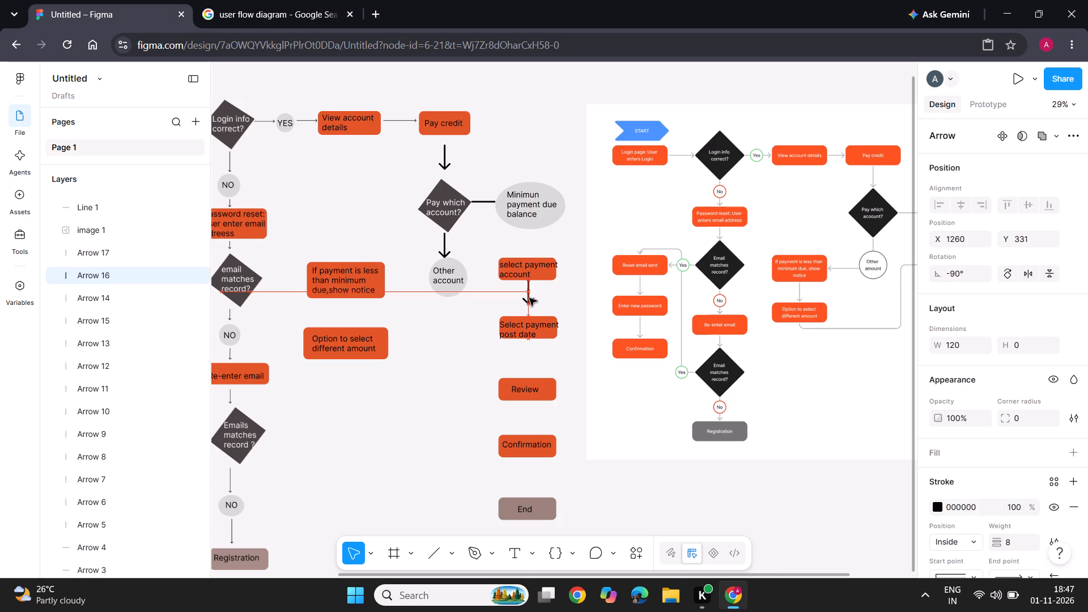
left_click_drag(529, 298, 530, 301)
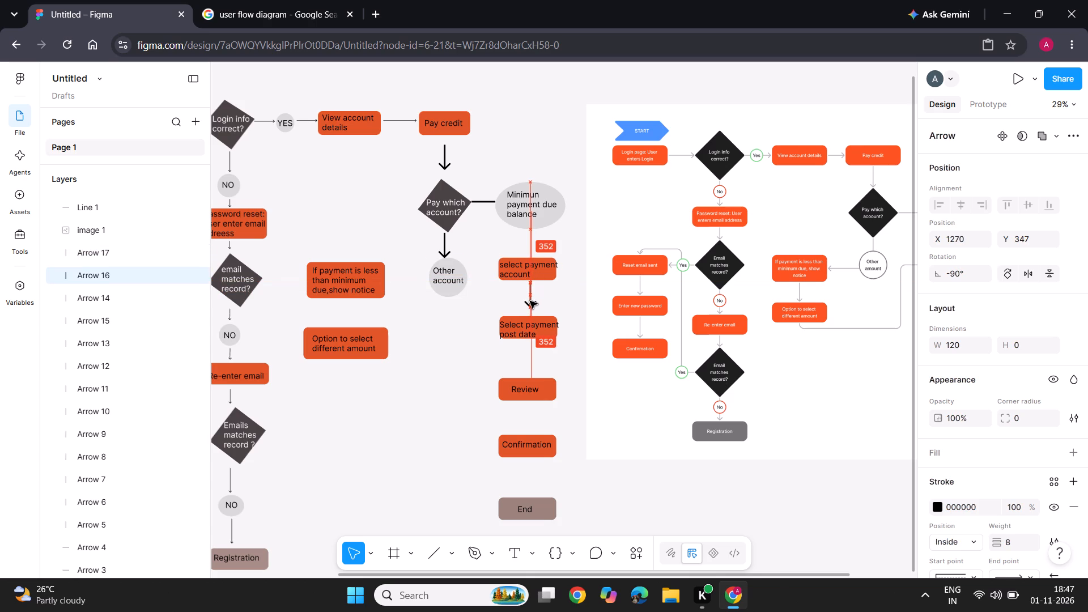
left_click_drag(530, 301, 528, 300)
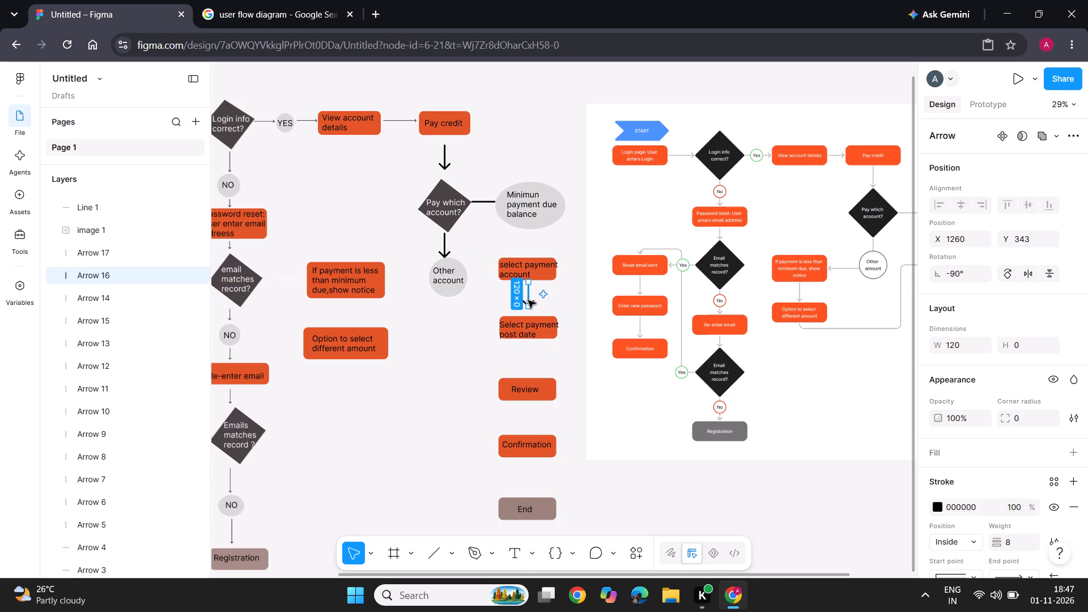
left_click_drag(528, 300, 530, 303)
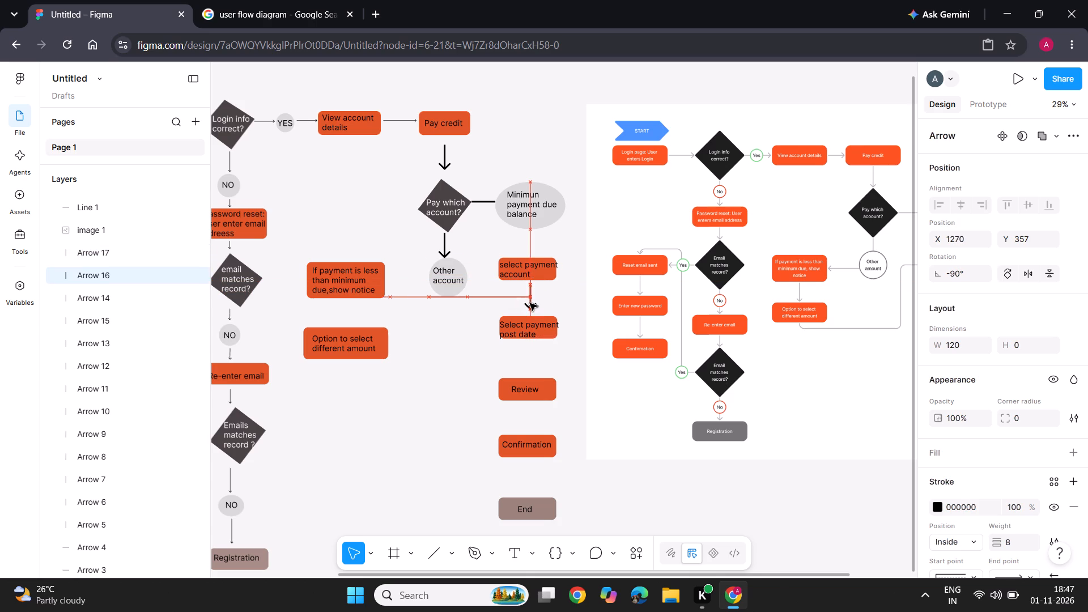
Move the arrow back between "Minimun payment due balance" and "select payment account", at about X 1270, Y 93.
left_click_drag(530, 303, 533, 249)
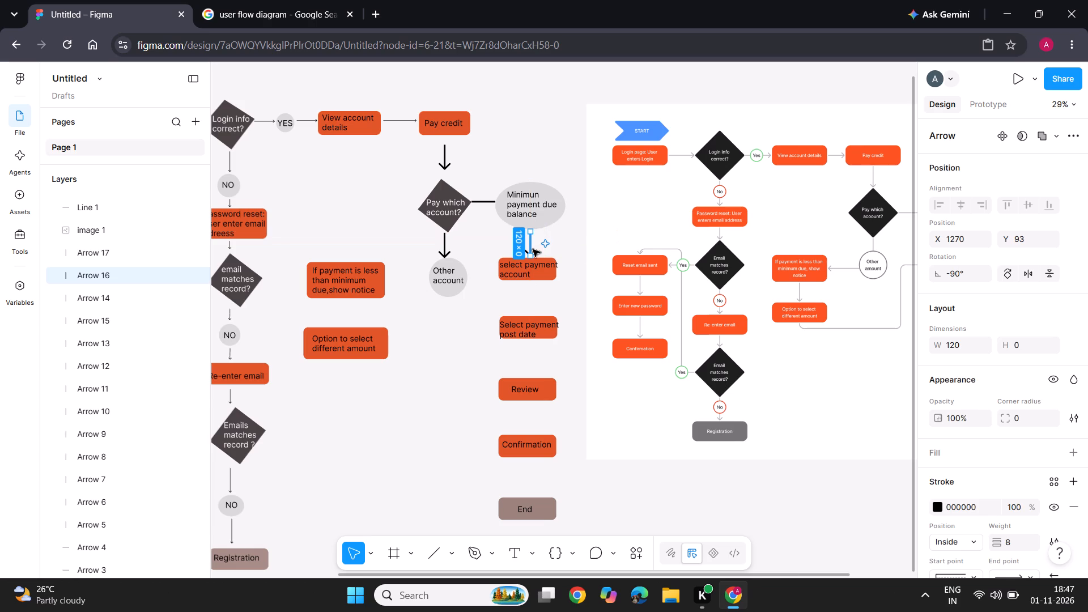
Duplicate the arrow above "select payment account" and place it between "select payment account" and "Select payment post date", at about X 1260, Y 356.
key("ctrl+d")
left_click_drag(530, 248, 530, 300)
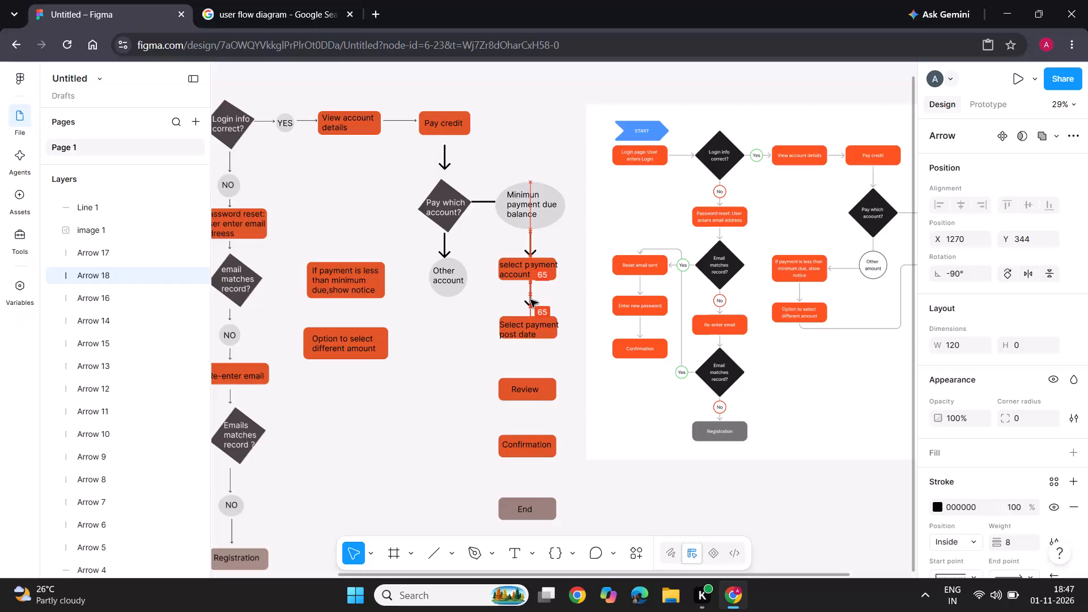
left_click_drag(530, 300, 529, 301)
left_click(529, 301)
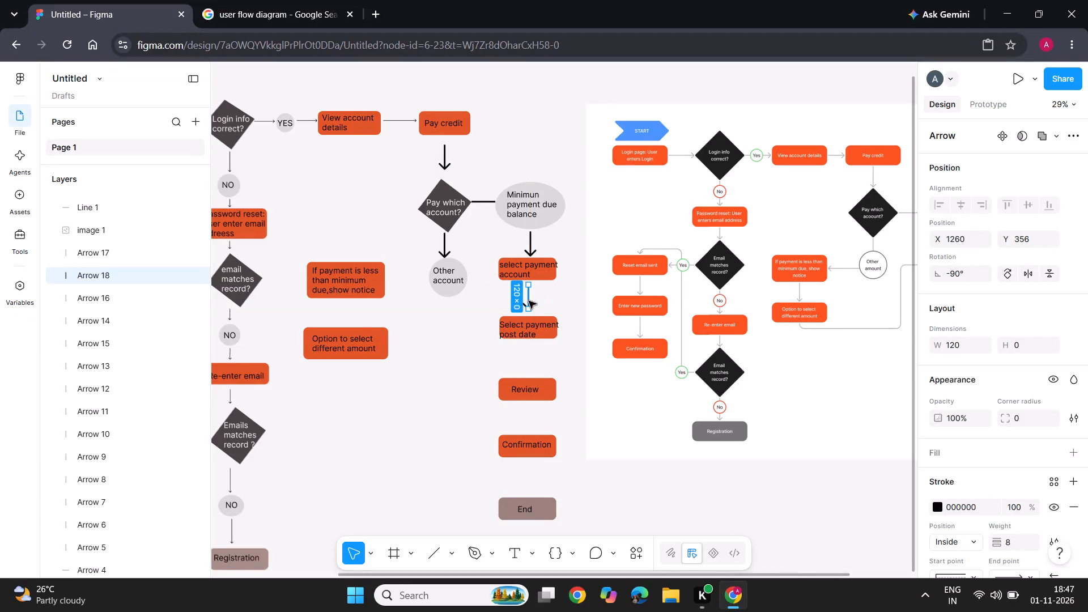
Duplicate the arrow three more times down the payment column, for the gaps above "Review", "Confirmation" and "End".
key("ctrl+d")
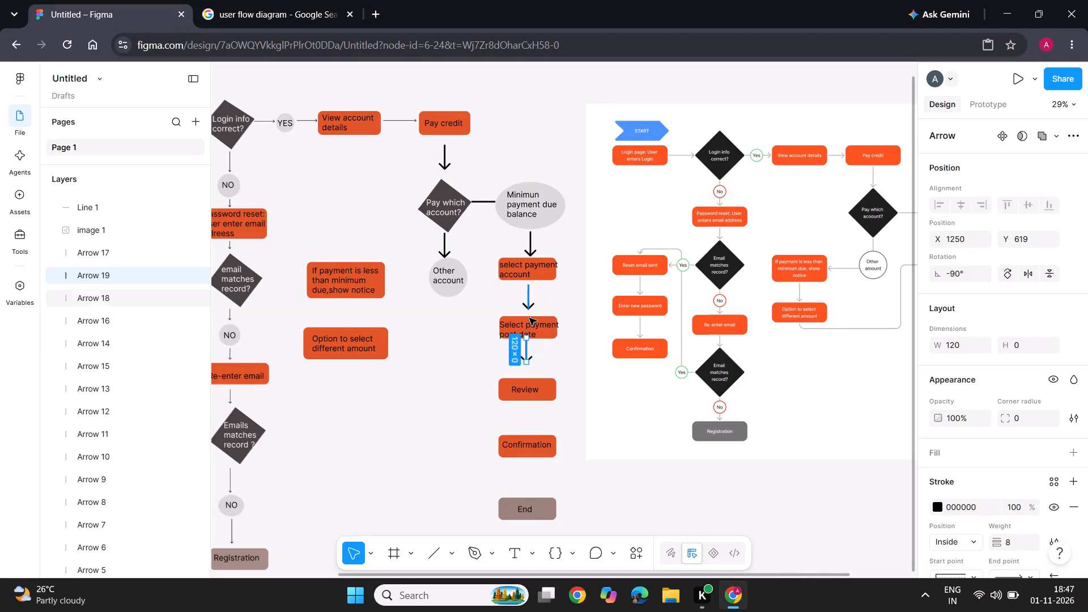
left_click(526, 352)
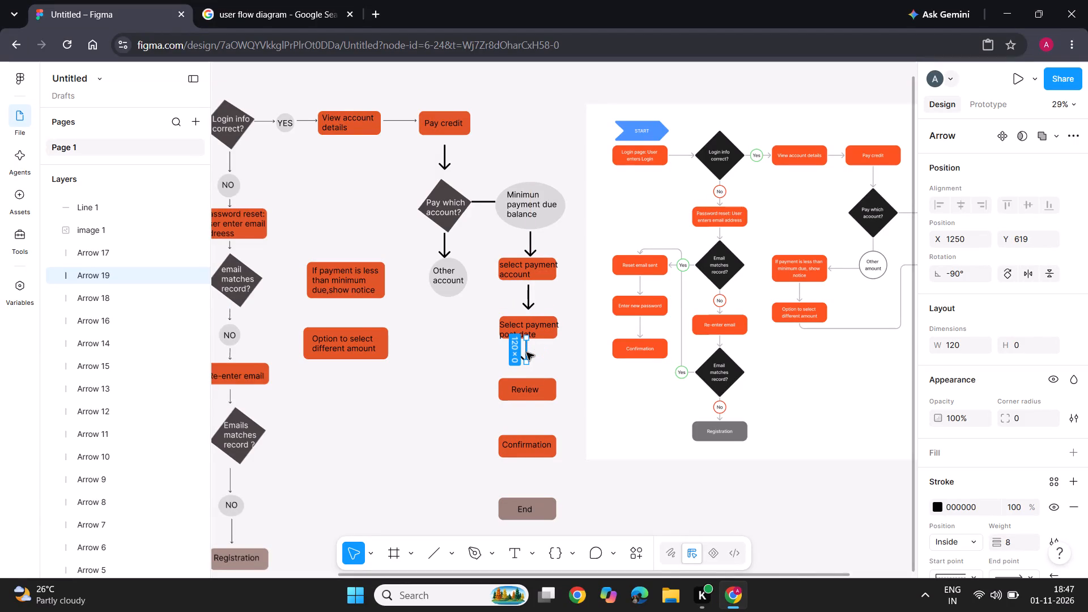
key("ctrl+d")
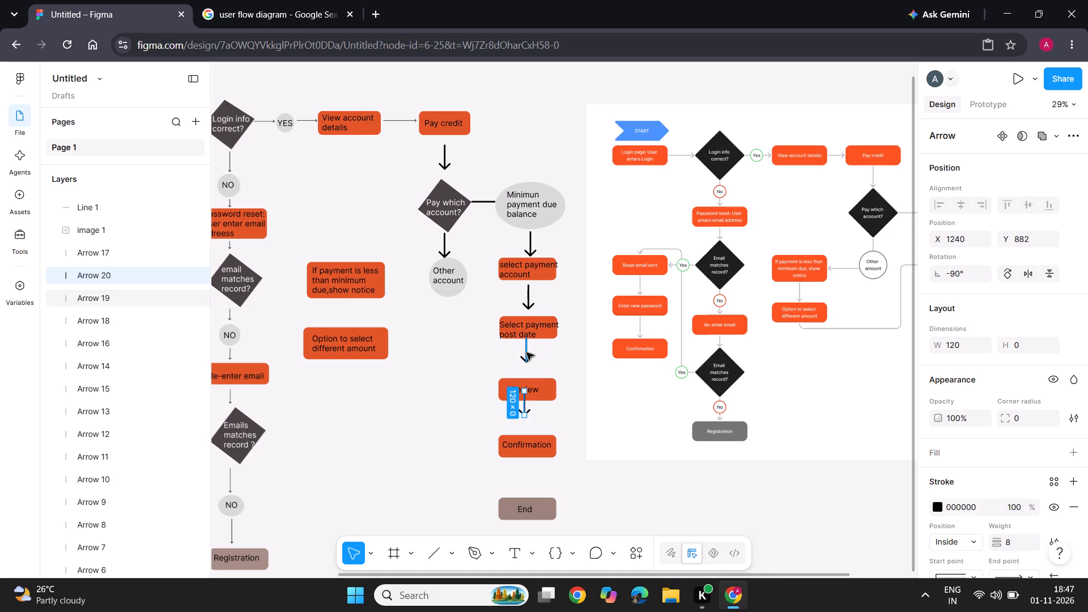
left_click(523, 407)
key("ctrl+d")
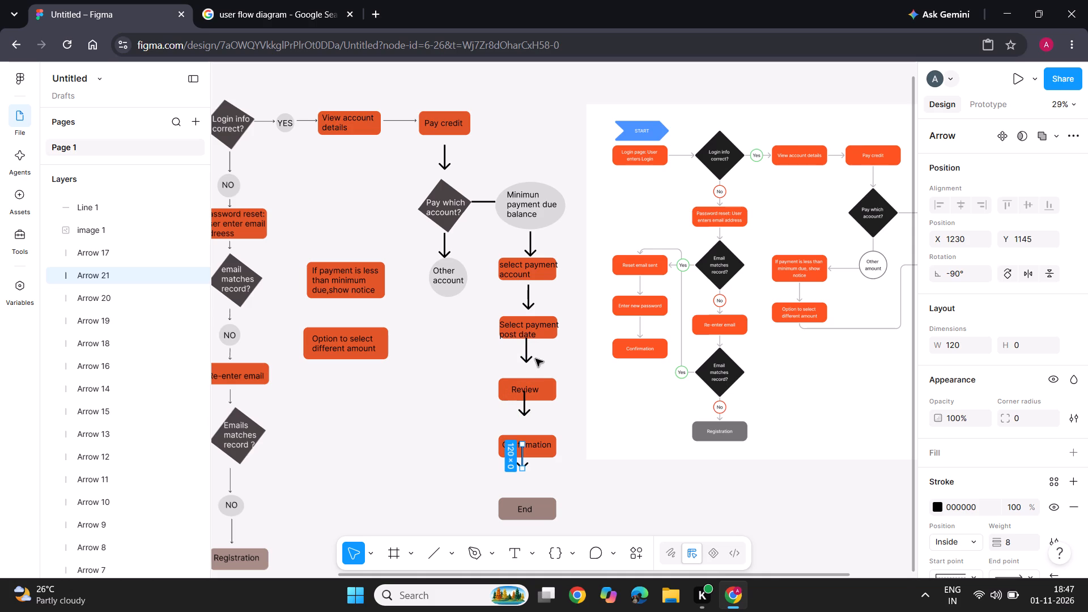
Move the three lower arrows into the gaps above "Review", "Confirmation" and "End", with the "Confirmation" one at about X 1255, Y 946.
left_click_drag(527, 349, 529, 358)
left_click_drag(525, 405, 526, 411)
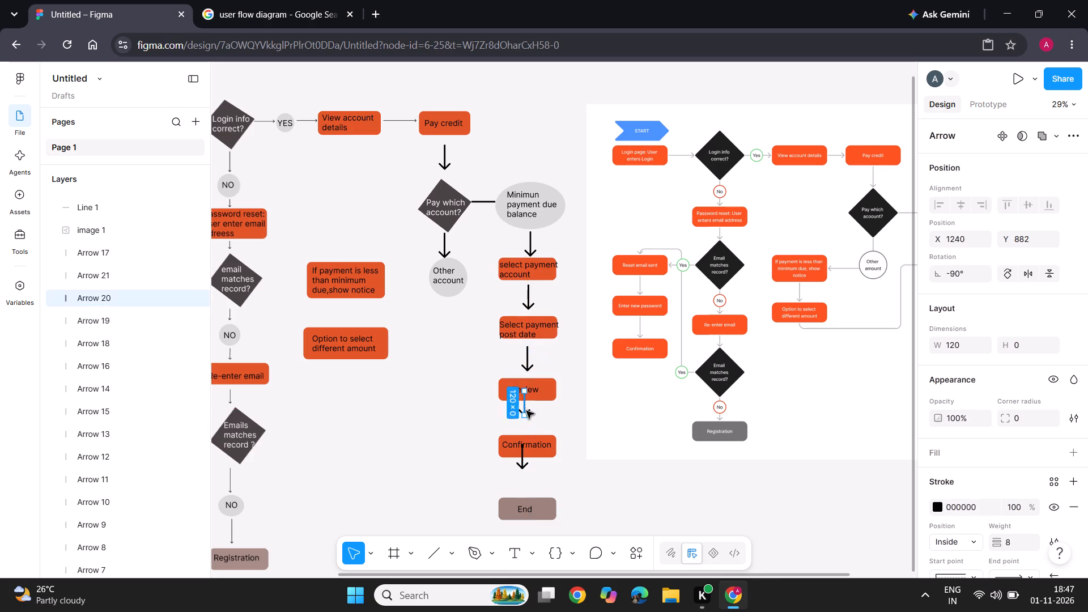
left_click_drag(526, 411, 527, 418)
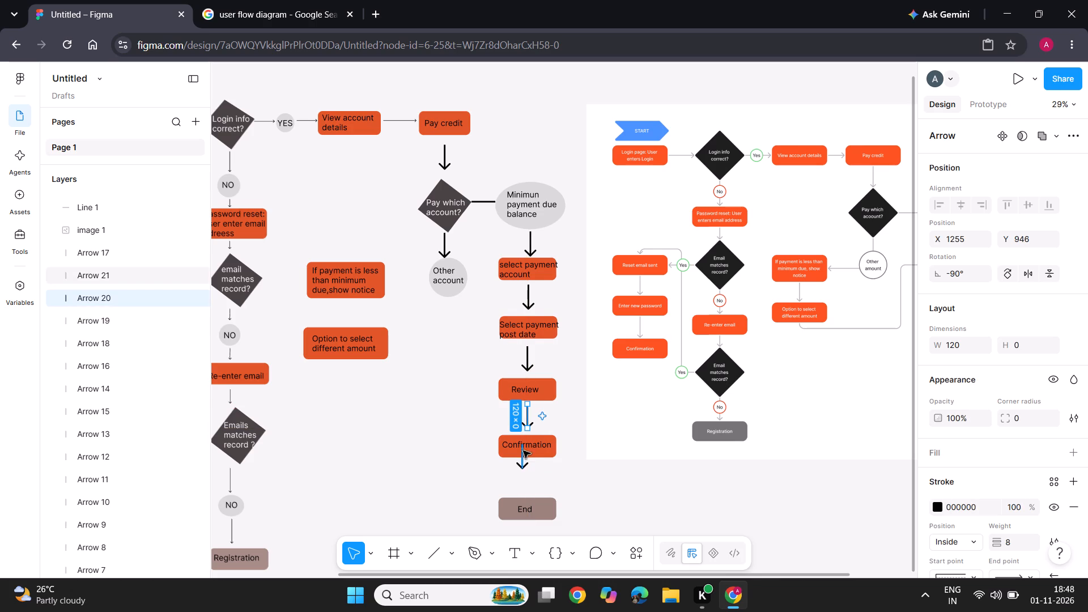
left_click_drag(522, 456, 527, 476)
left_click(437, 448)
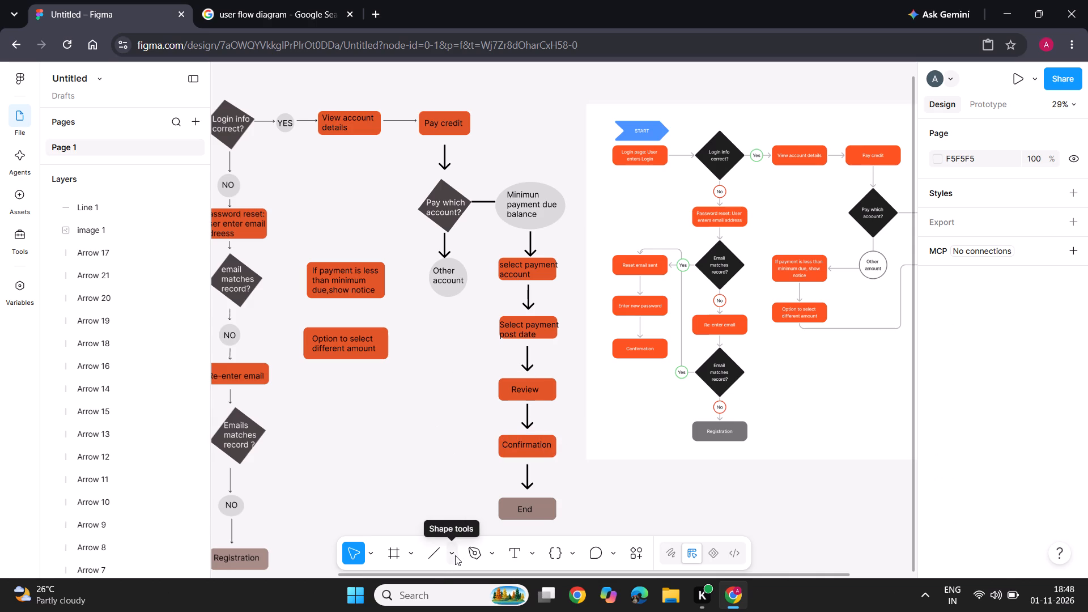
Draw a vertical line about 124 long straight down from the bottom of the "Option to select different amount" box.
scroll(441, 457, "left", 1)
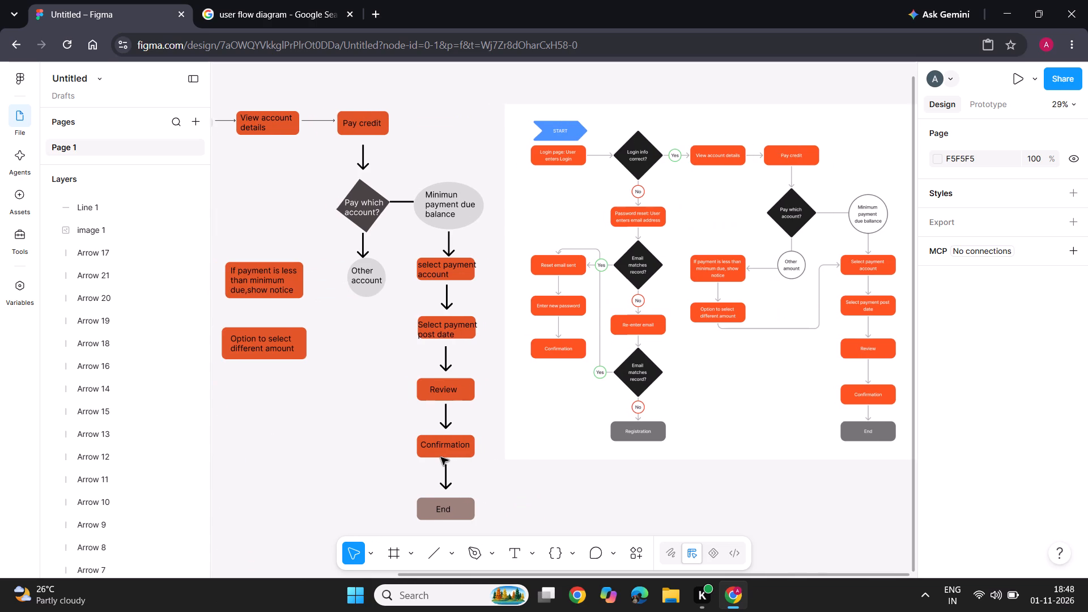
scroll(441, 457, "left", 2)
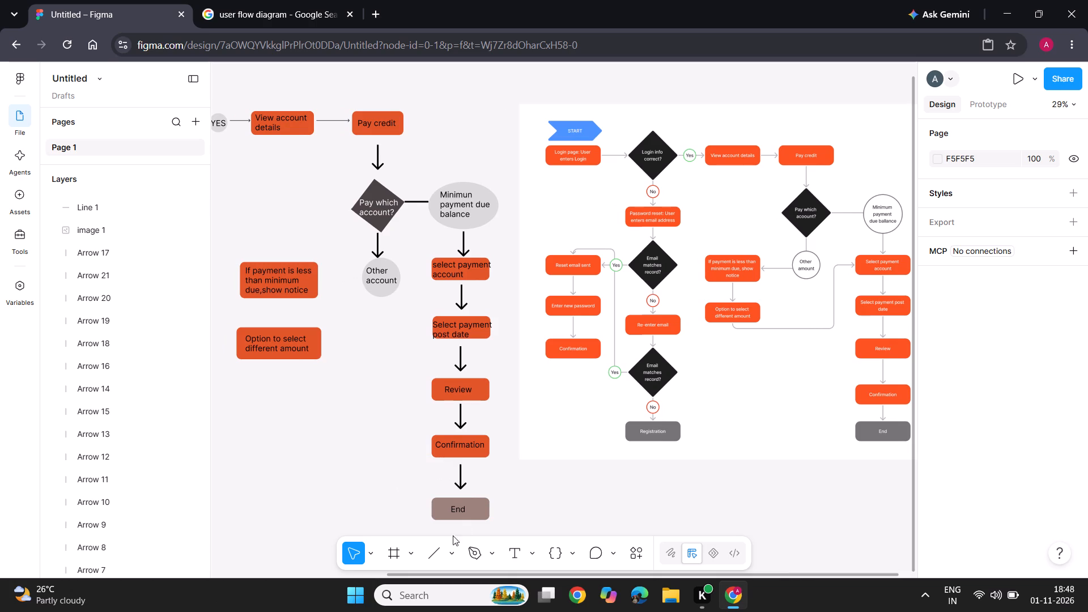
left_click(430, 554)
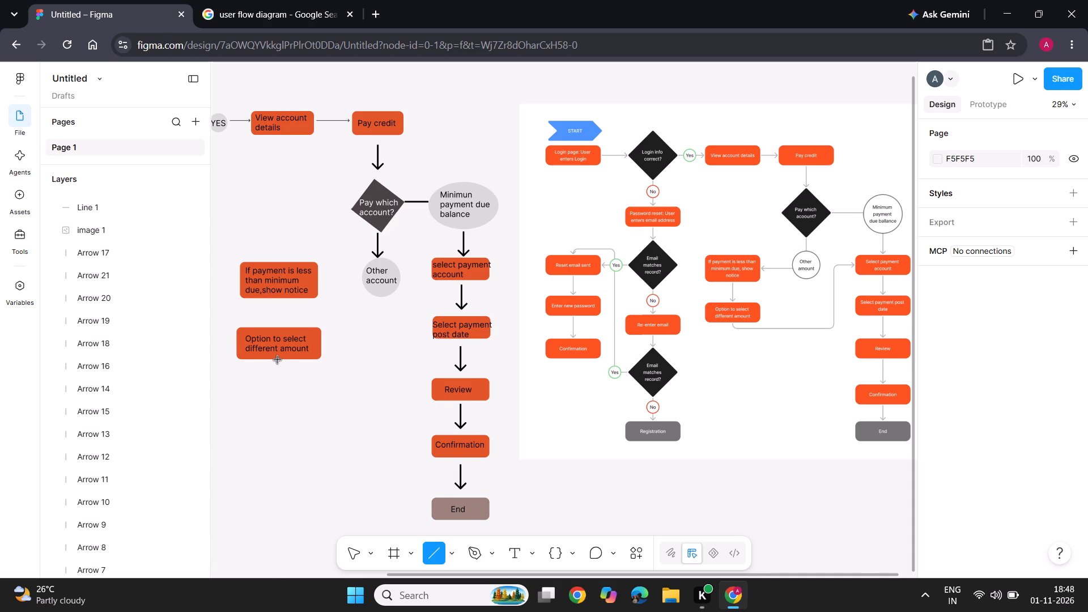
left_click_drag(278, 360, 279, 385)
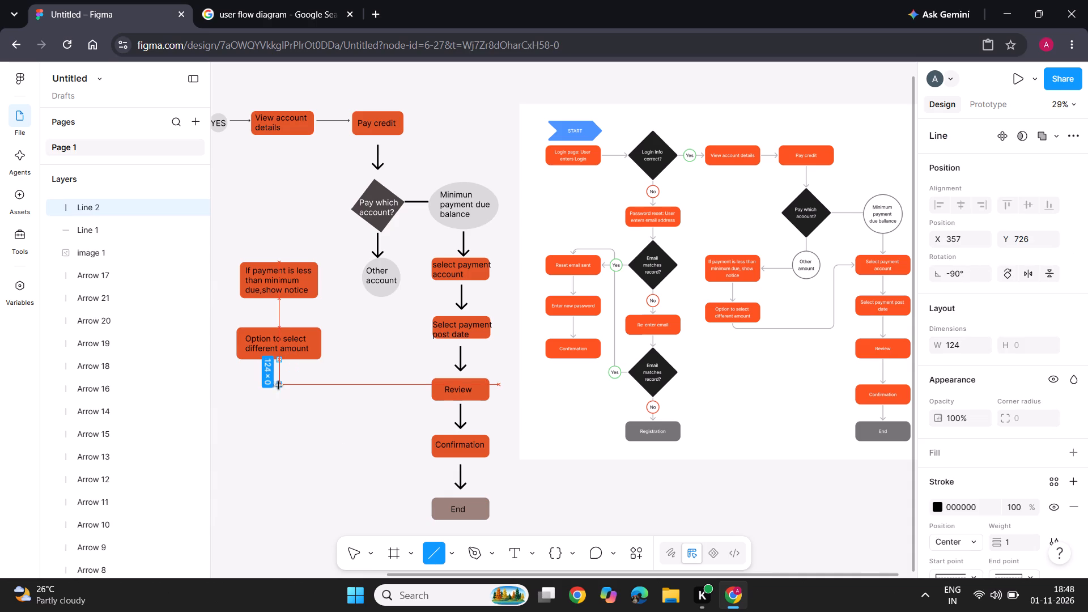
left_click_drag(279, 385, 277, 385)
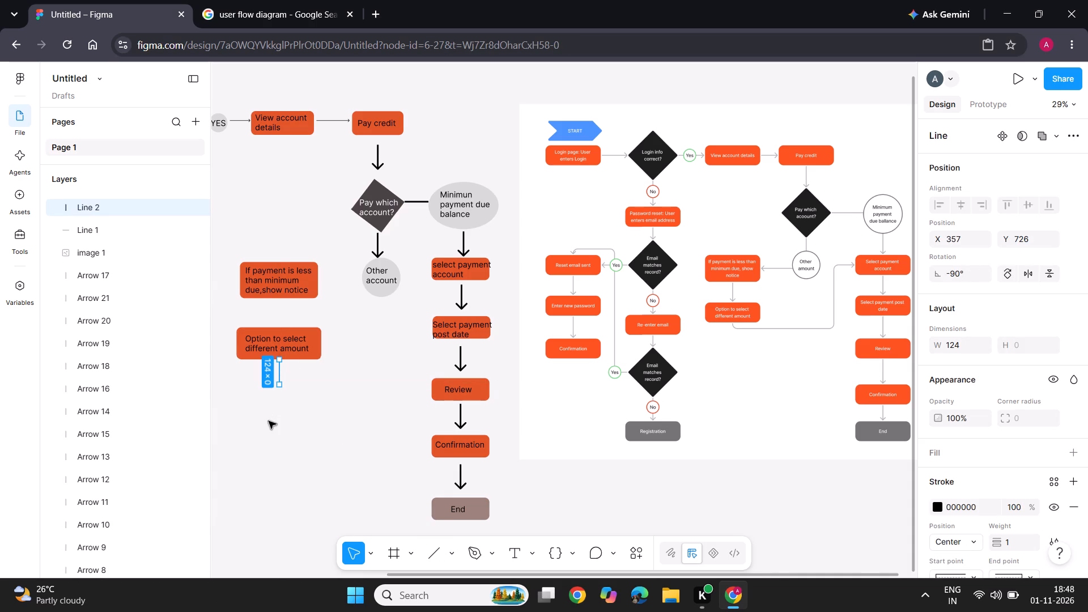
Draw a horizontal line about 680 long from that line's lower end towards the "Review" box.
left_click(433, 550)
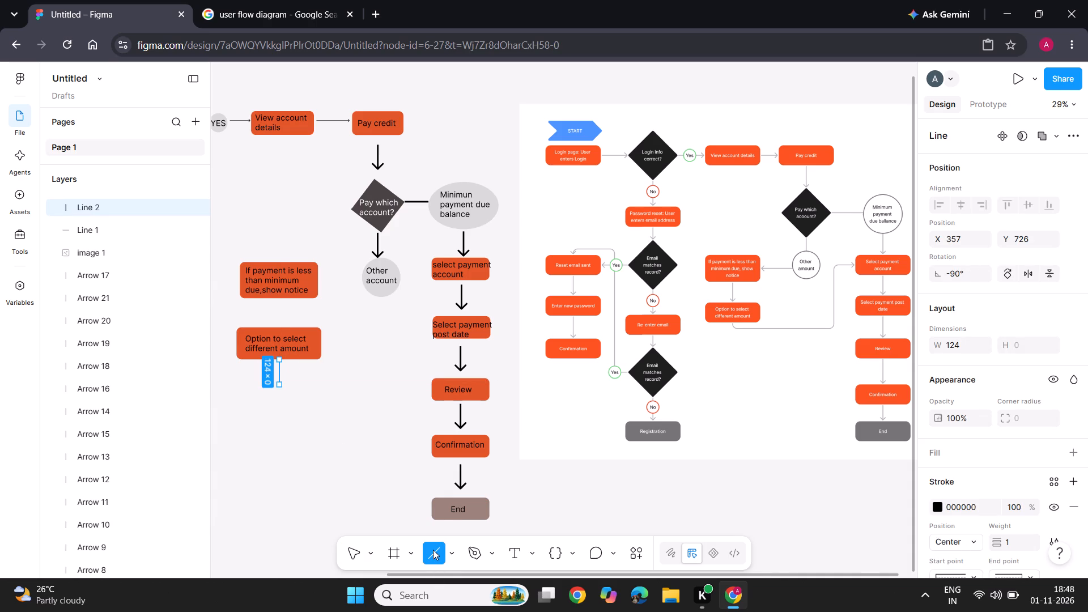
left_click_drag(280, 386, 324, 390)
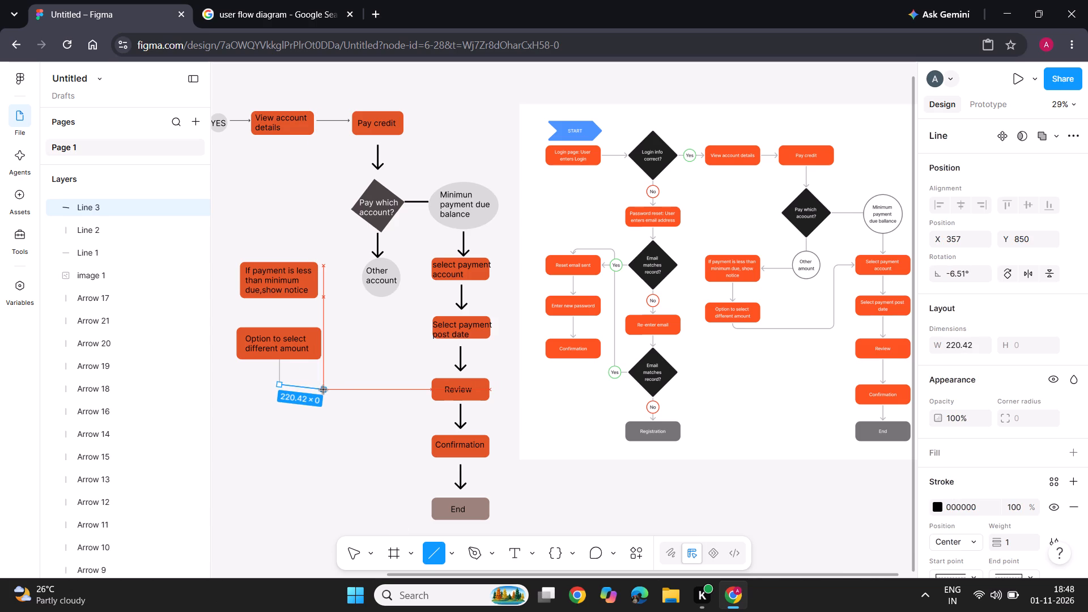
left_click_drag(324, 390, 350, 386)
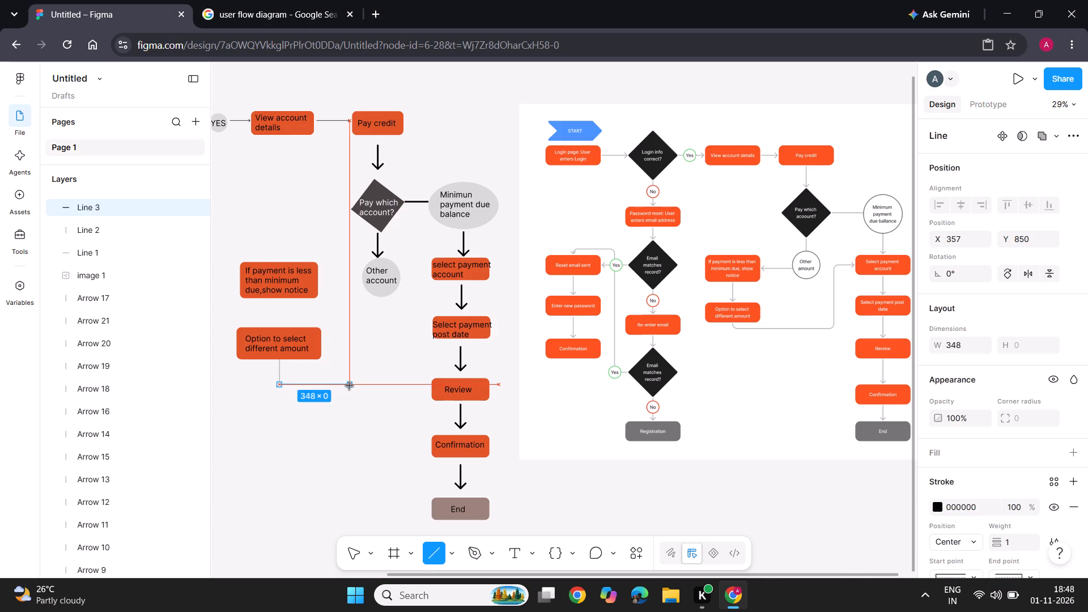
left_click_drag(350, 386, 374, 386)
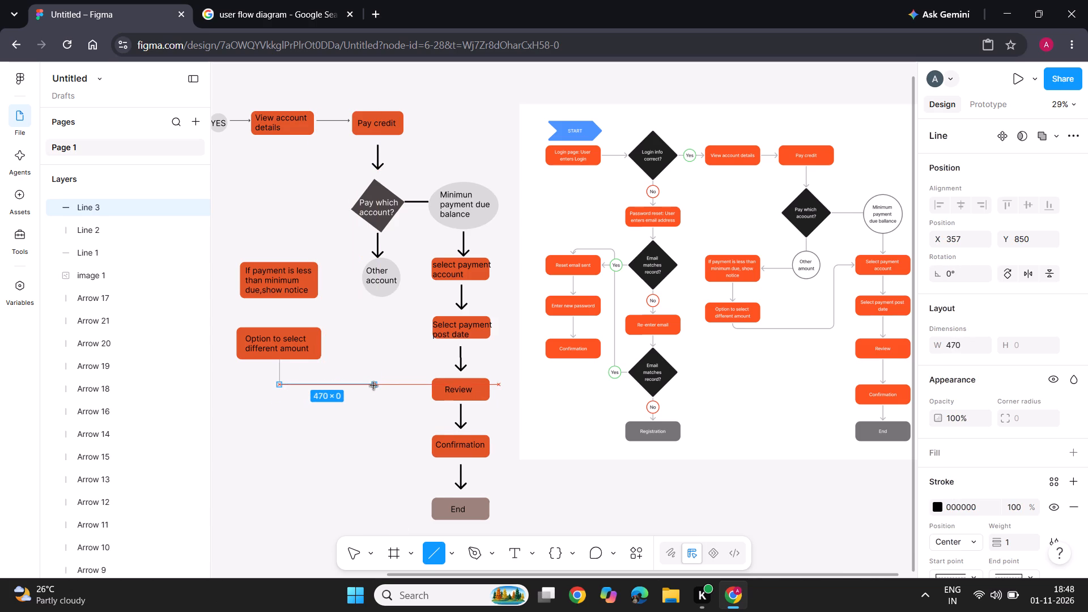
left_click_drag(374, 386, 410, 384)
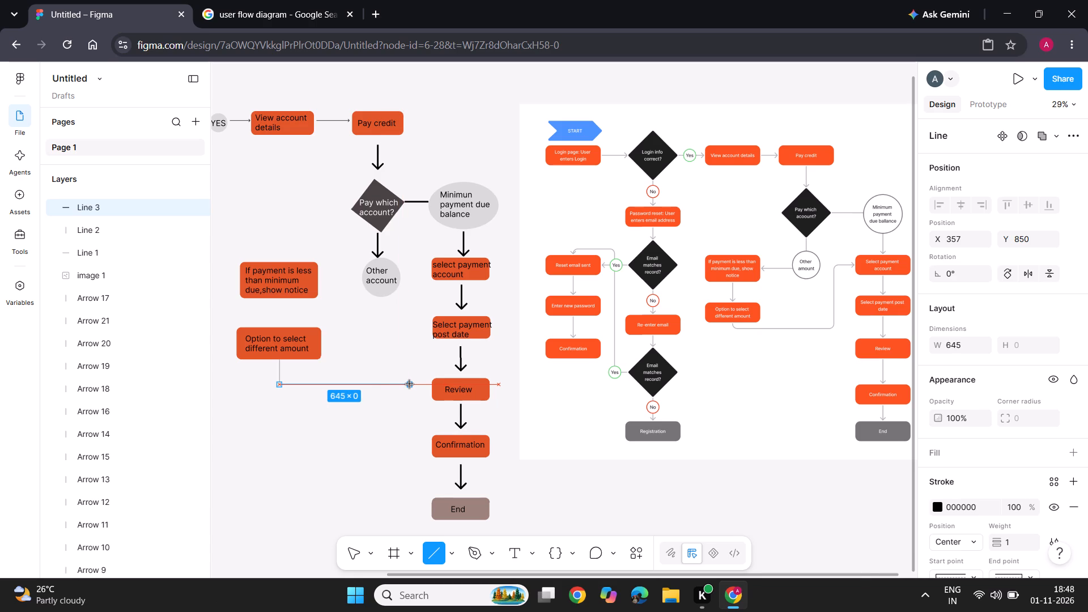
left_click_drag(410, 384, 414, 383)
Draw a vertical line about 571 long from the horizontal line's end up to the level of "select payment account".
left_click(436, 552)
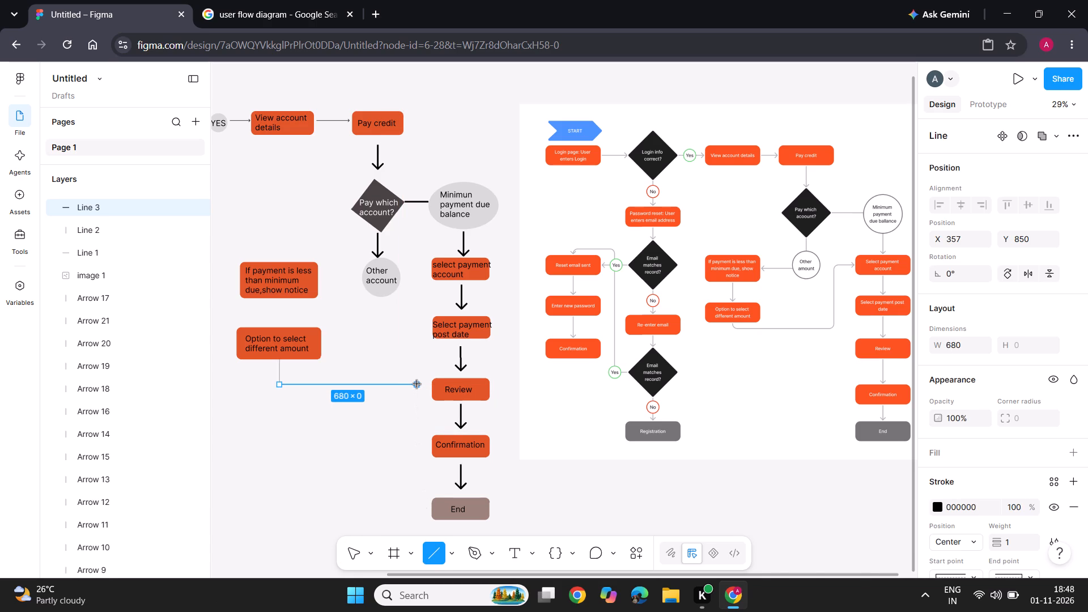
left_click_drag(417, 384, 417, 241)
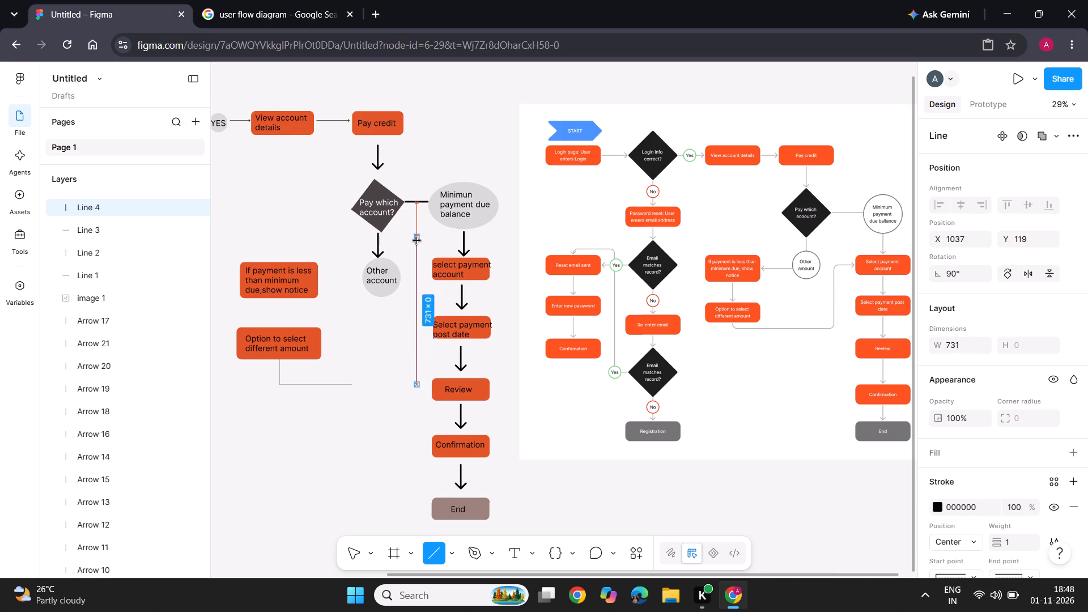
left_click_drag(417, 241, 417, 272)
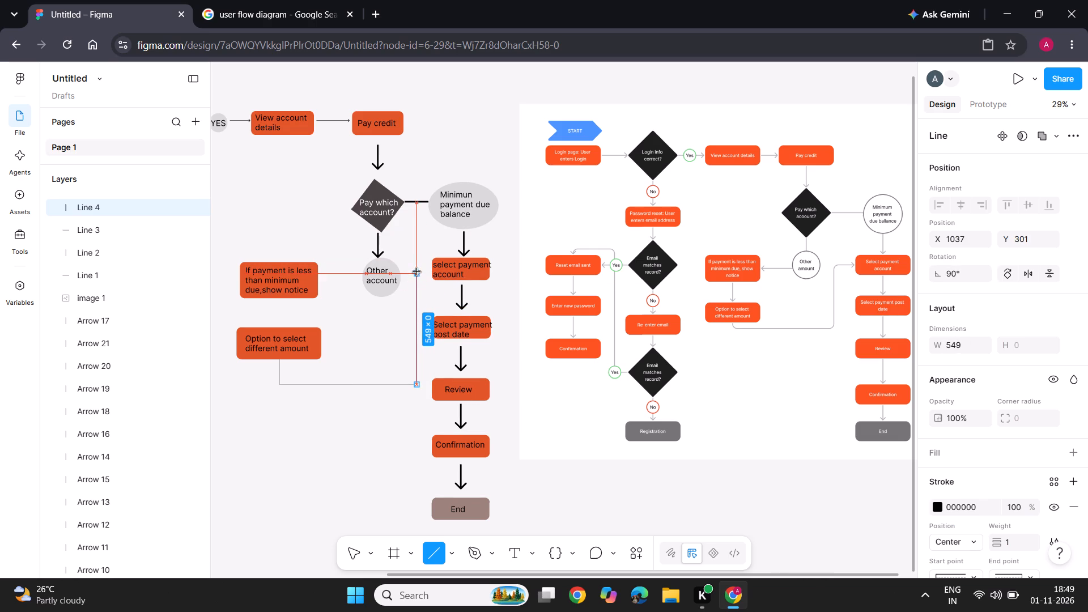
left_click_drag(417, 272, 417, 271)
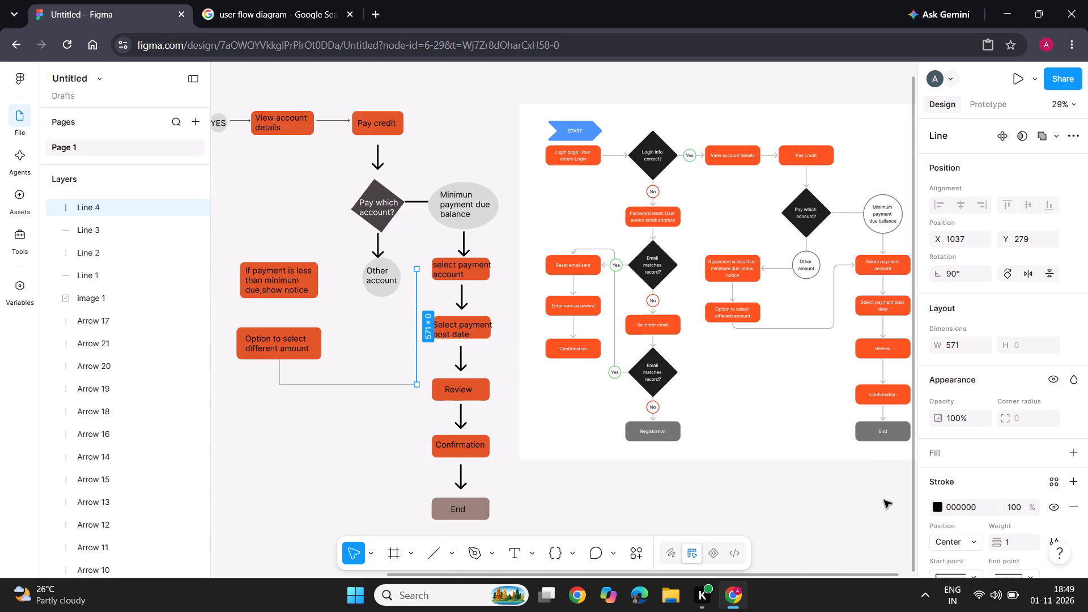
Draw a horizontal line about 75 long from the top of the vertical line to the "select payment account" box.
scroll(970, 508, "down", 1)
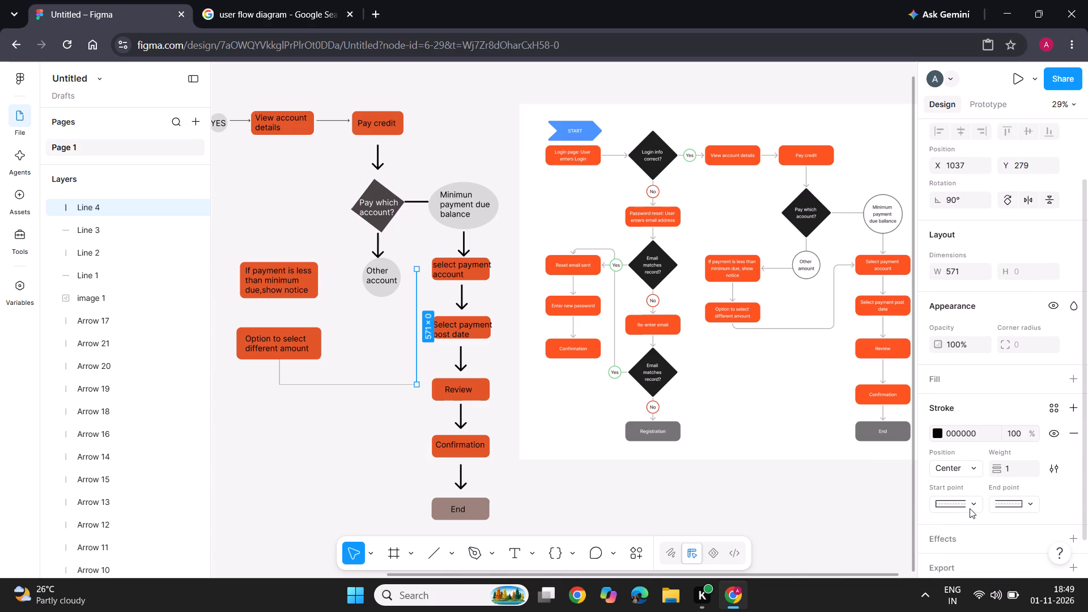
scroll(970, 508, "down", 1)
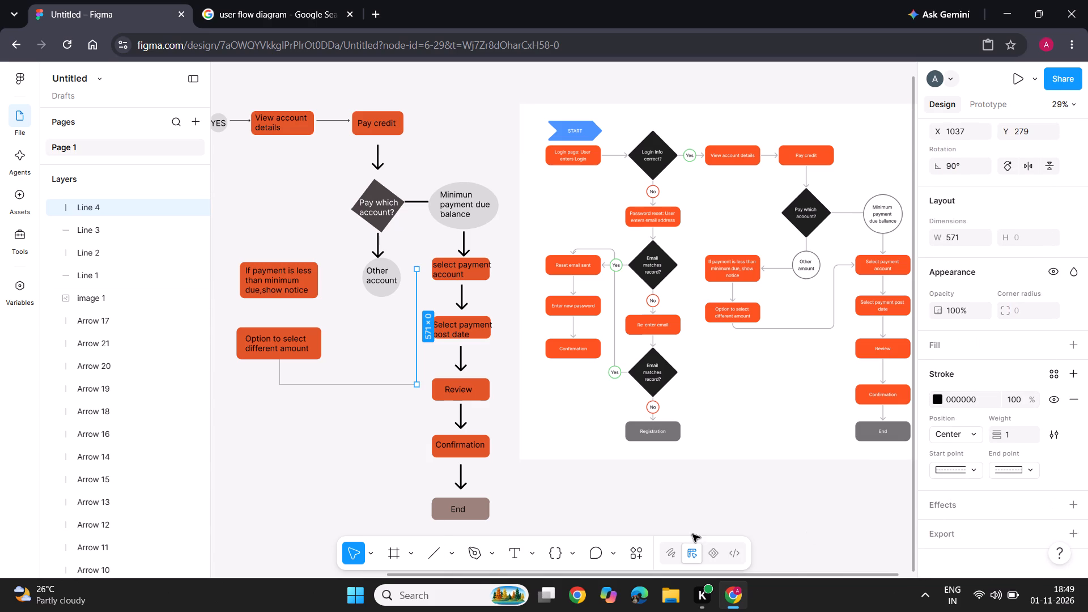
left_click(433, 554)
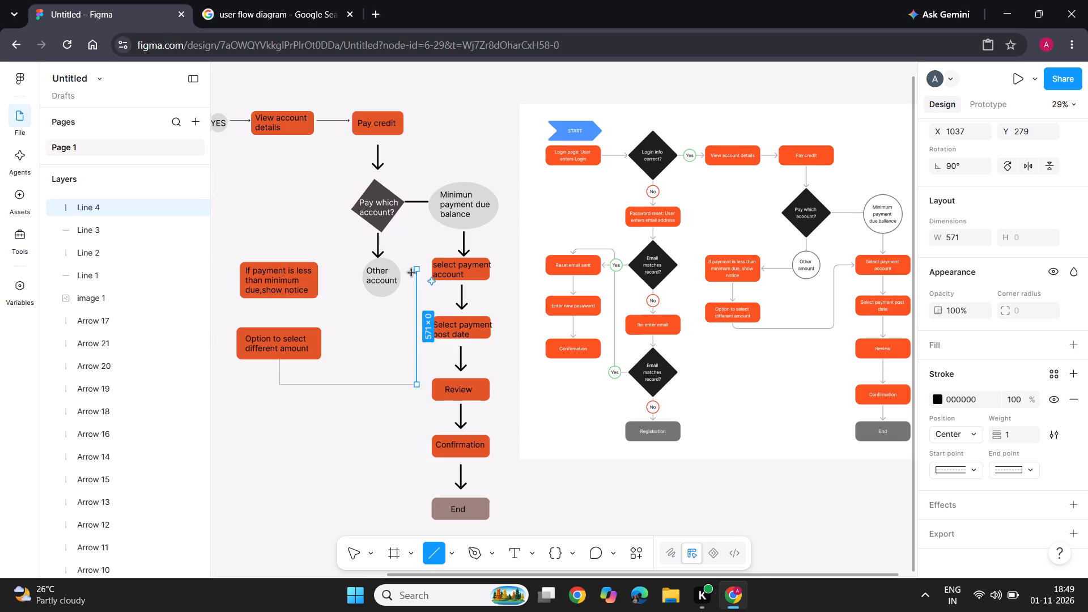
left_click_drag(417, 268, 419, 268)
left_click_drag(419, 268, 432, 268)
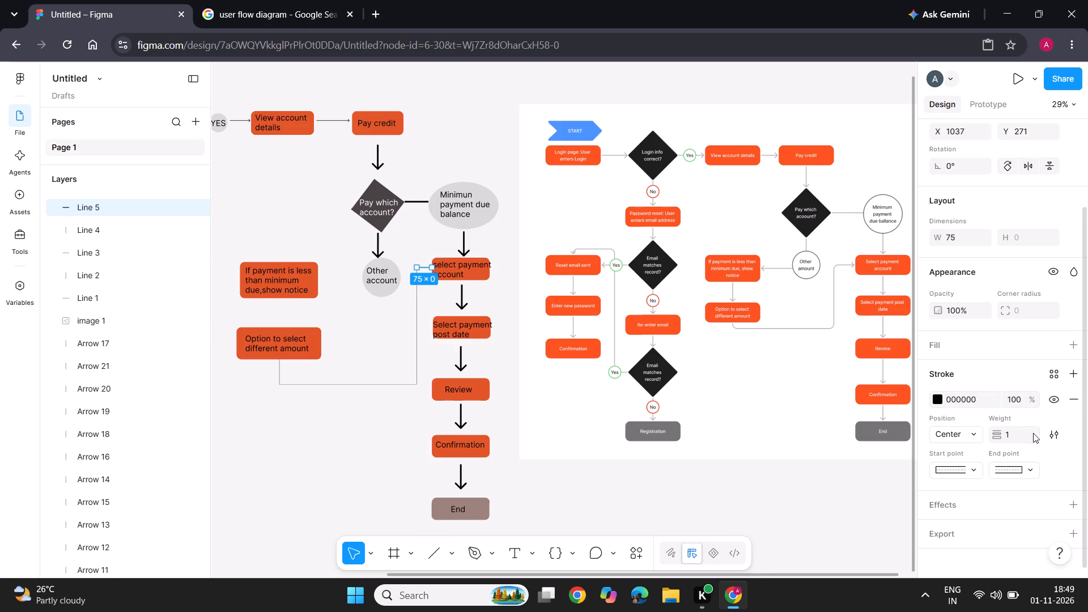
Give the short line into "select payment account" a Line arrow end point and a stroke weight of 9.
left_click(1032, 466)
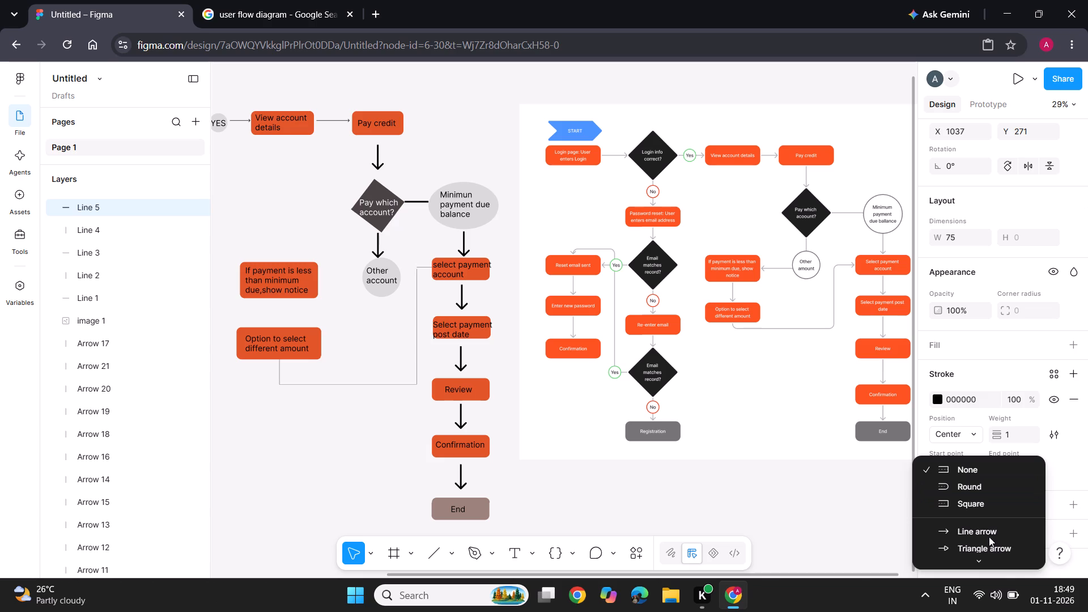
left_click(989, 531)
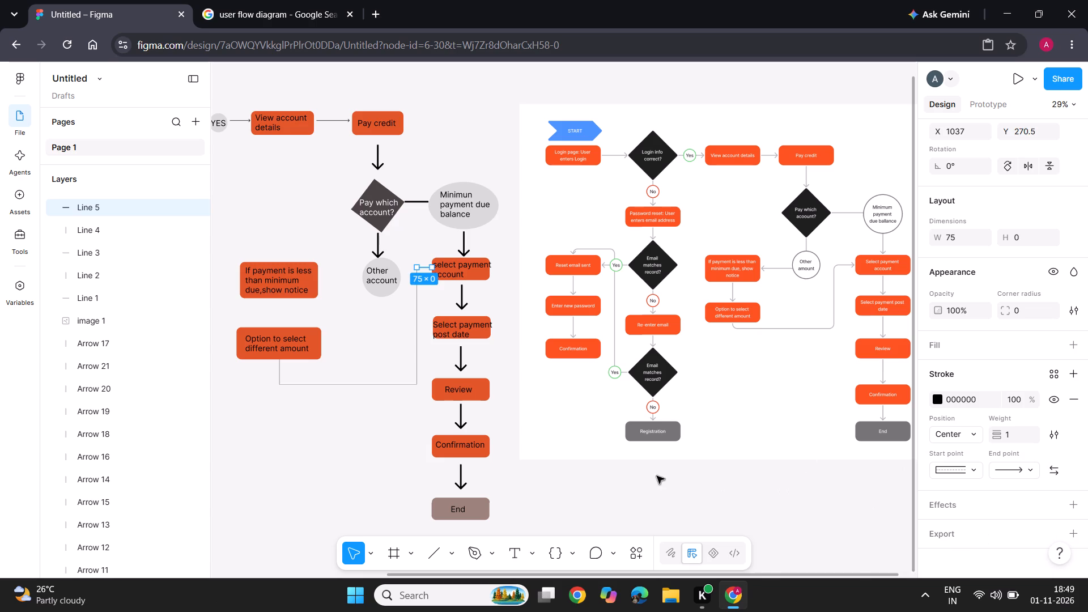
left_click(1018, 436)
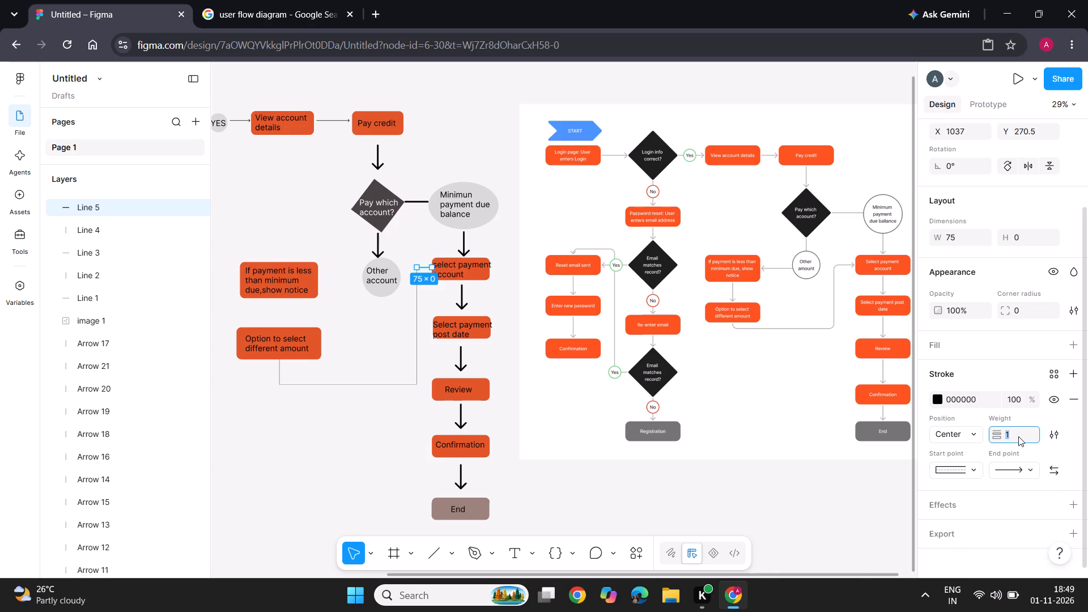
key("Up")
key("Up")
key("Up")
key("Up")
key("Up")
key("Up")
key("Up")
key("Up")
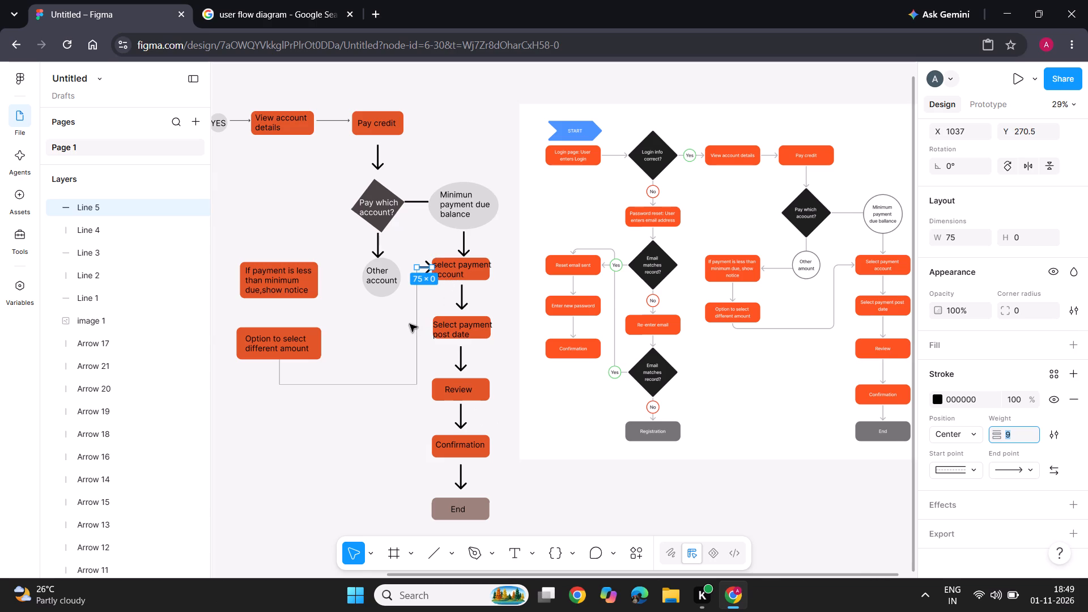
Extend the upper end of the vertical line beside "select payment account" to the short arrow, making it about 579 long.
left_click(416, 310)
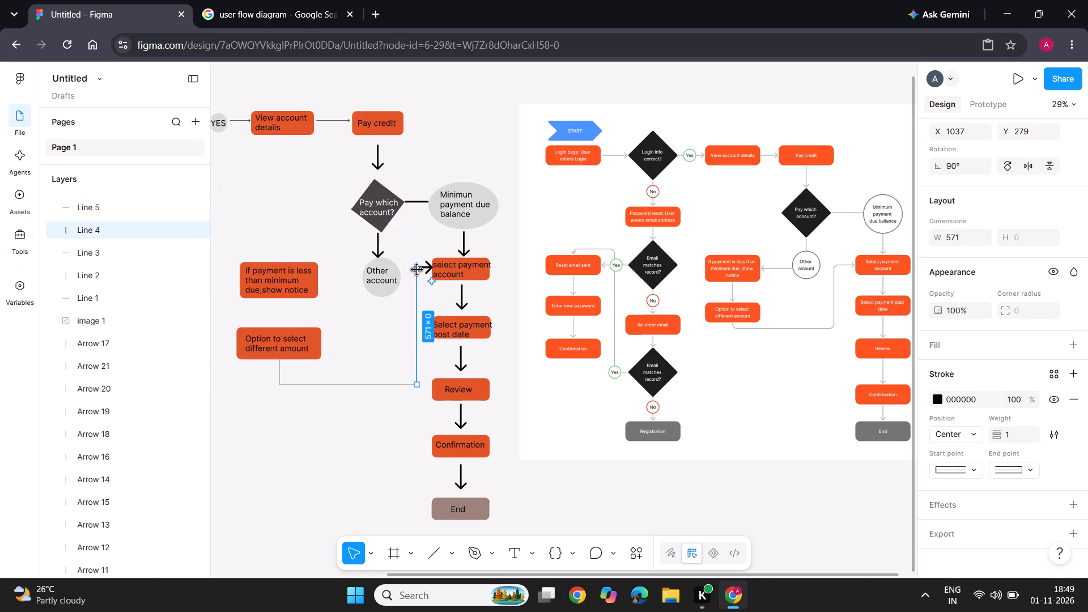
left_click(417, 269)
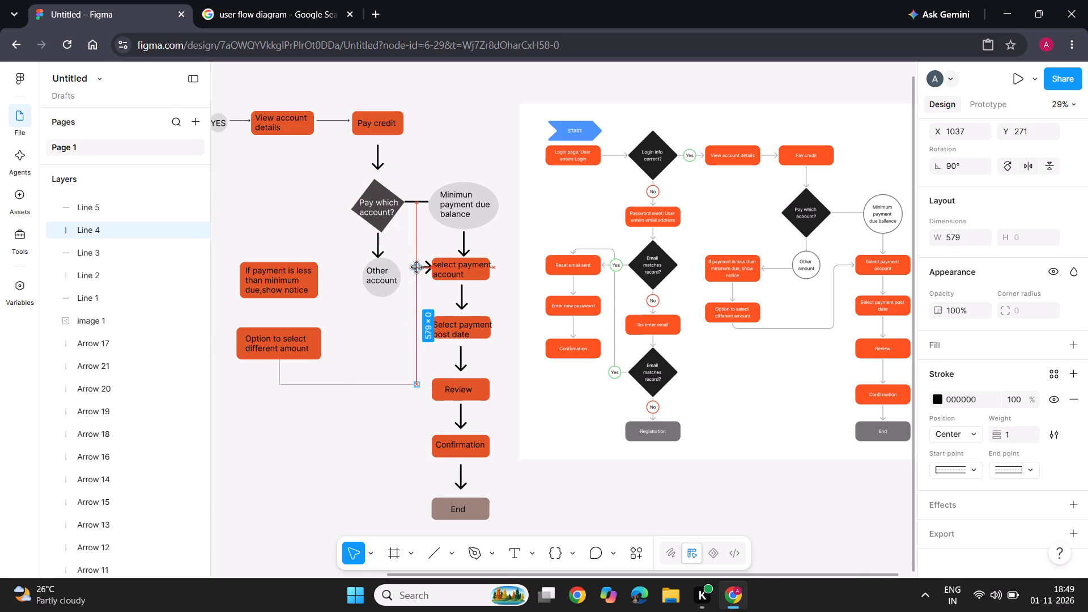
left_click(385, 448)
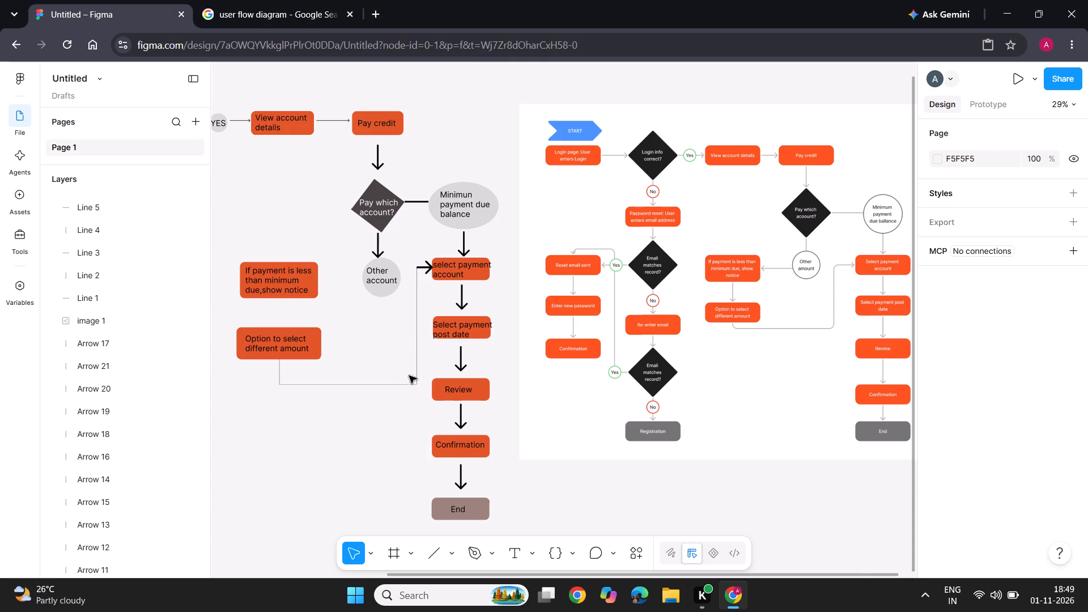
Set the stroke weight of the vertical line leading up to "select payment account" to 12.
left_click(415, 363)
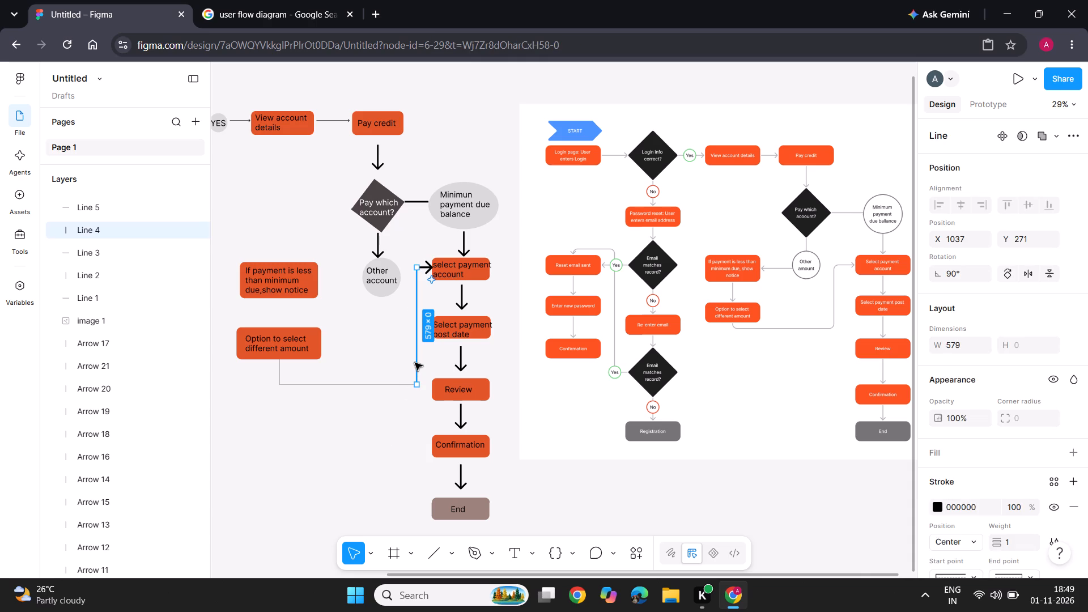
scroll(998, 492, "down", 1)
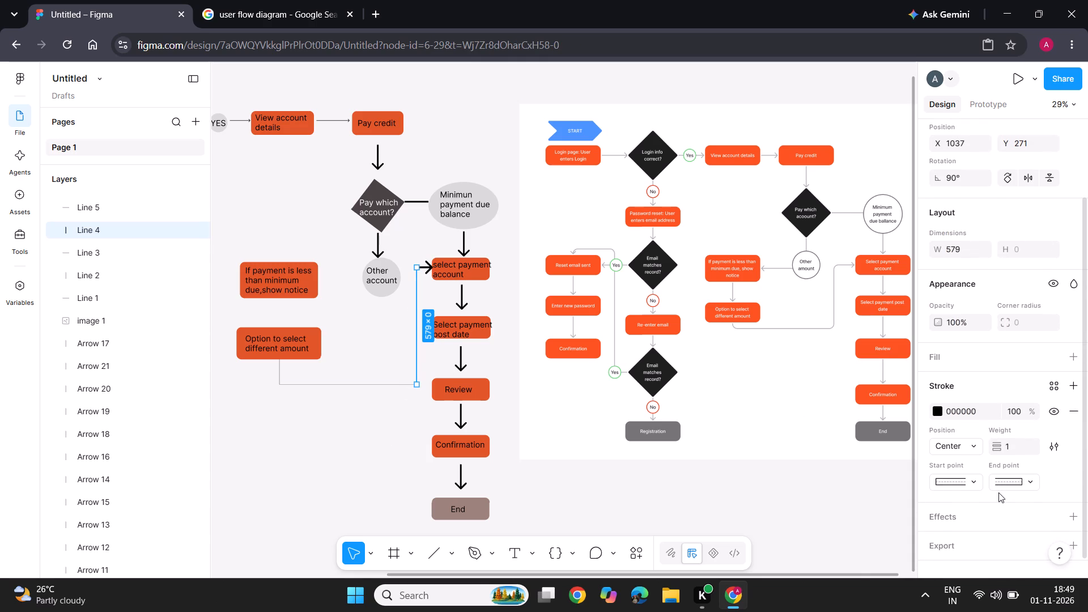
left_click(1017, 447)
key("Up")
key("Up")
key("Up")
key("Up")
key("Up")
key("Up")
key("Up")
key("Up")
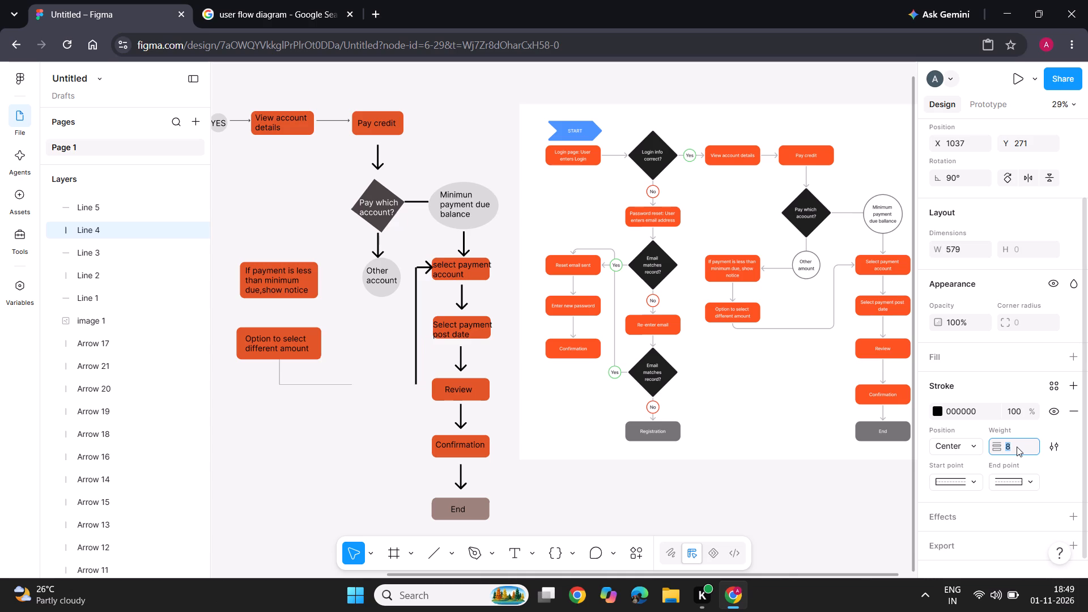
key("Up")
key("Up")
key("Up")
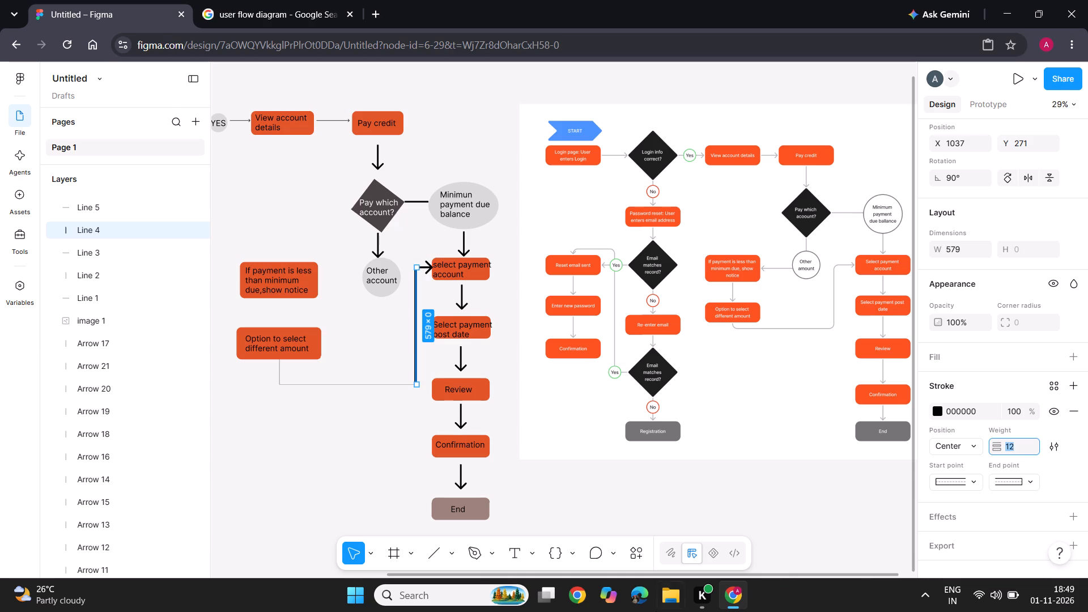
Nudge the long horizontal line below "Option to select different amount" to Y 851.
left_click(359, 385)
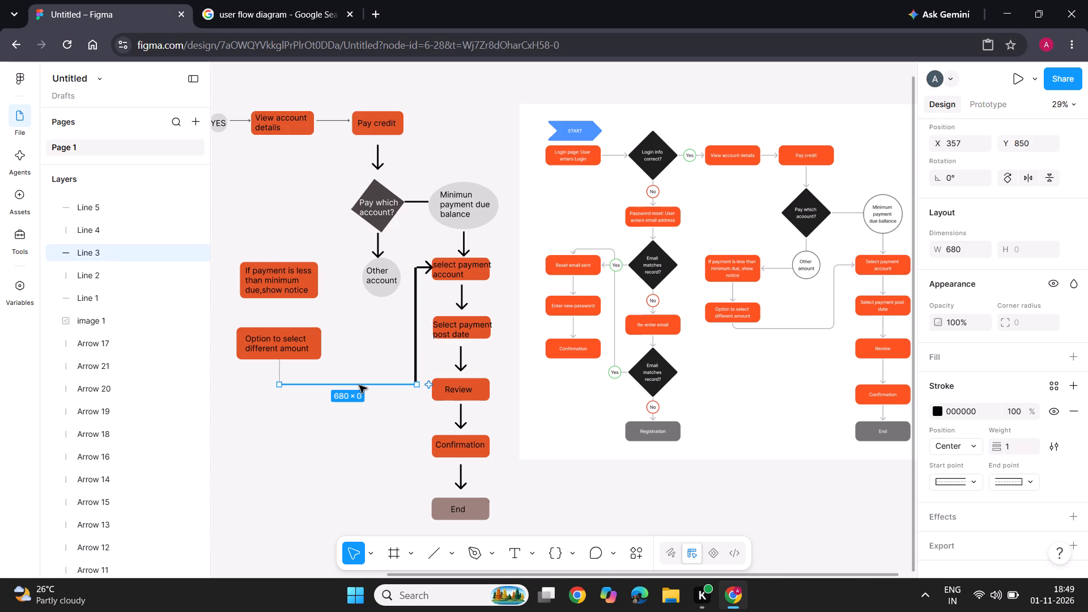
key("Up")
key("Up")
key("Up")
key("Up")
key("Up")
key("Up")
key("Down")
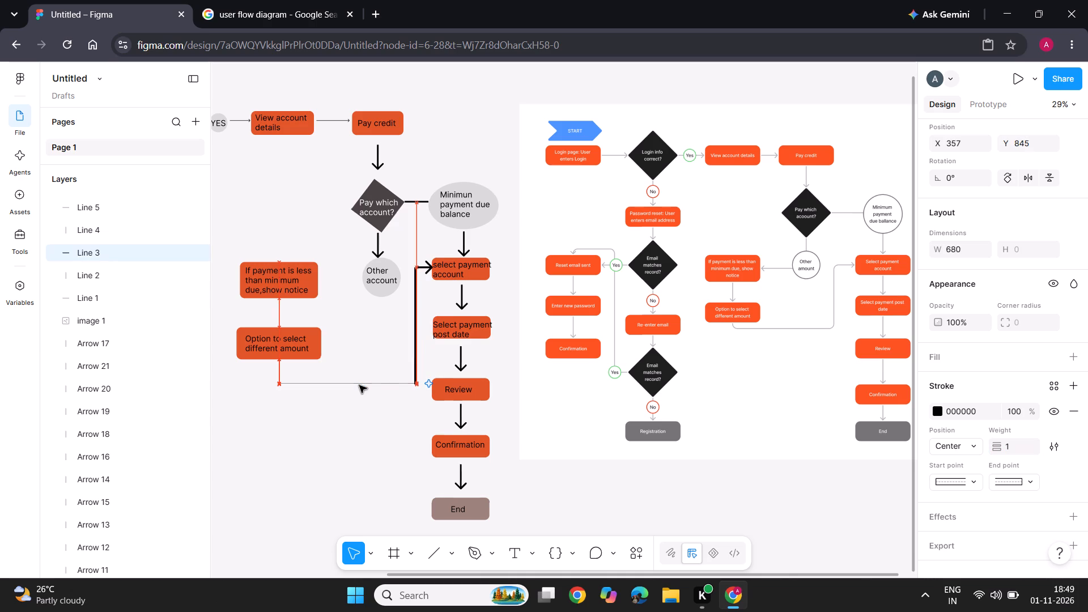
key("Down")
key("Down")
key("Down")
key("Down")
key("Down")
key("Down")
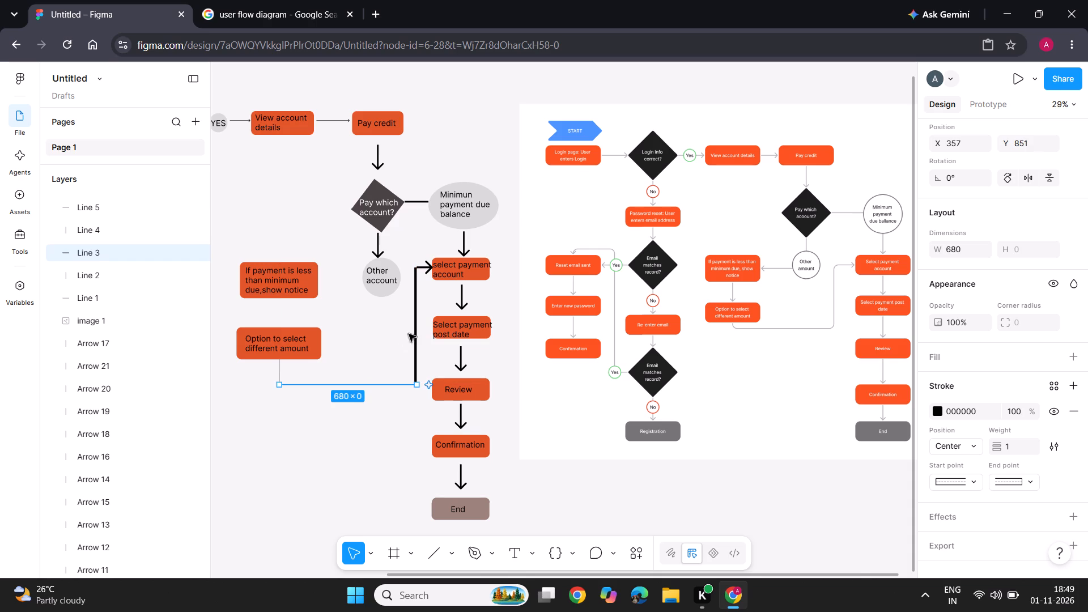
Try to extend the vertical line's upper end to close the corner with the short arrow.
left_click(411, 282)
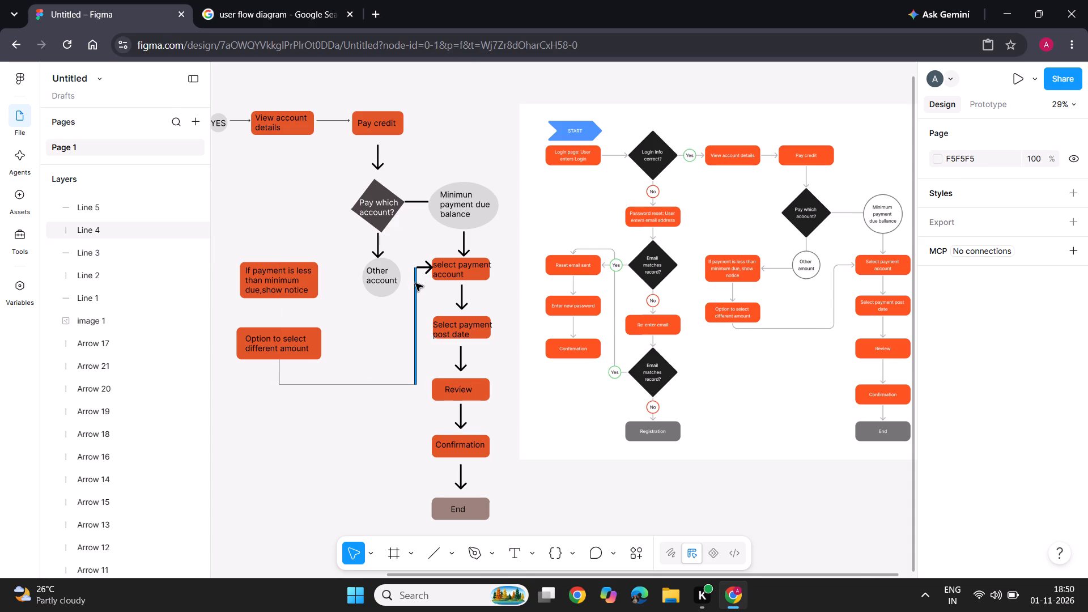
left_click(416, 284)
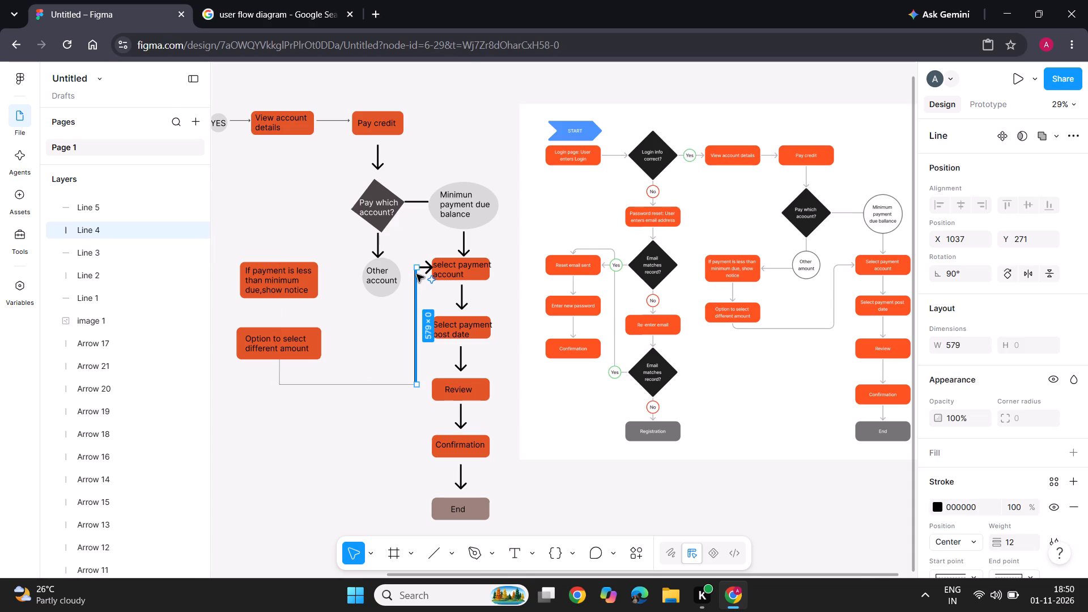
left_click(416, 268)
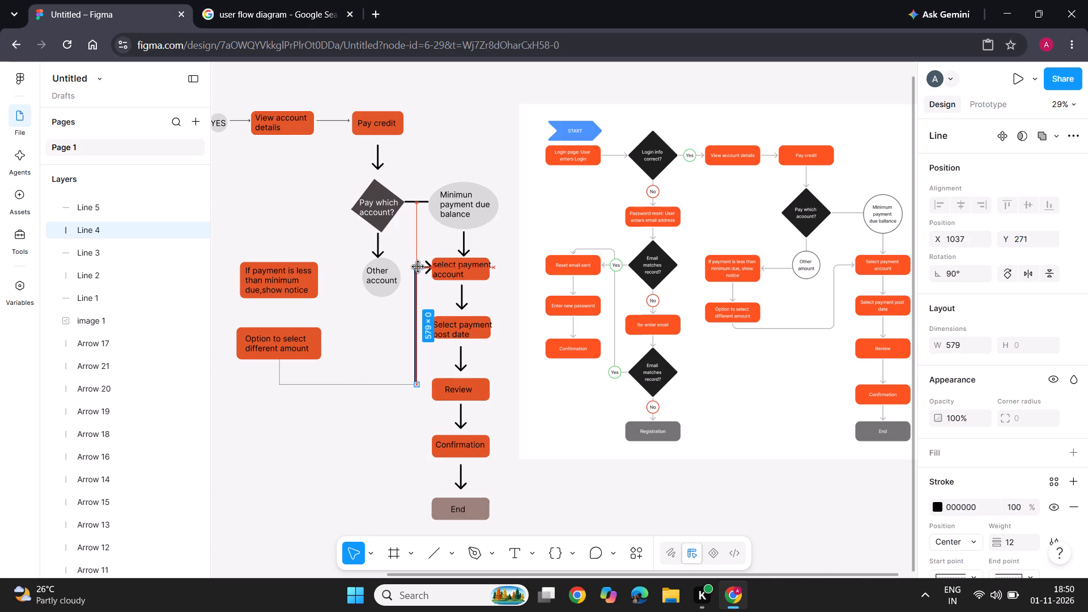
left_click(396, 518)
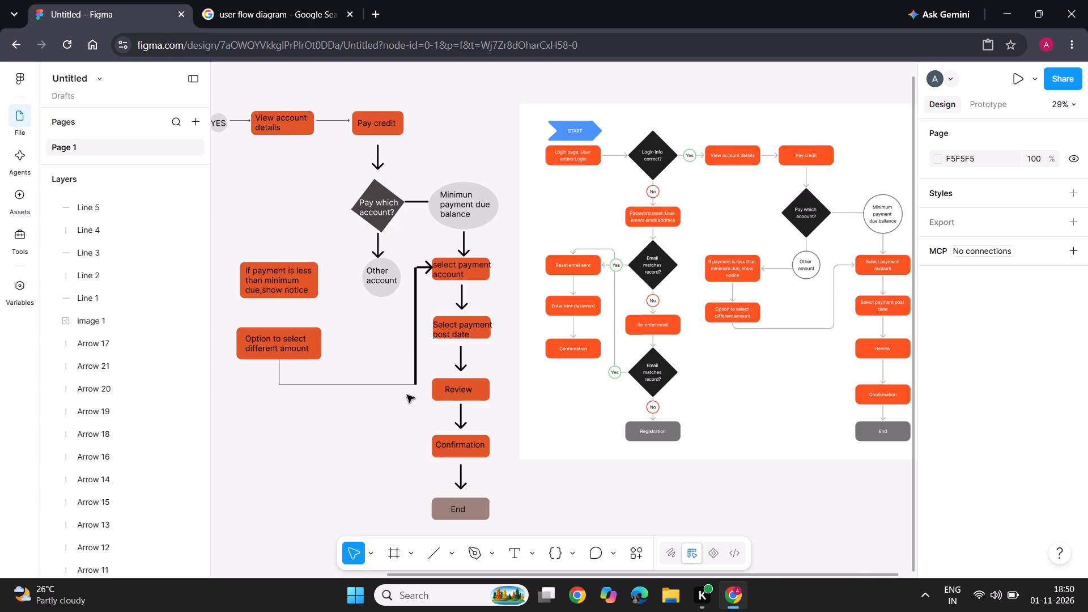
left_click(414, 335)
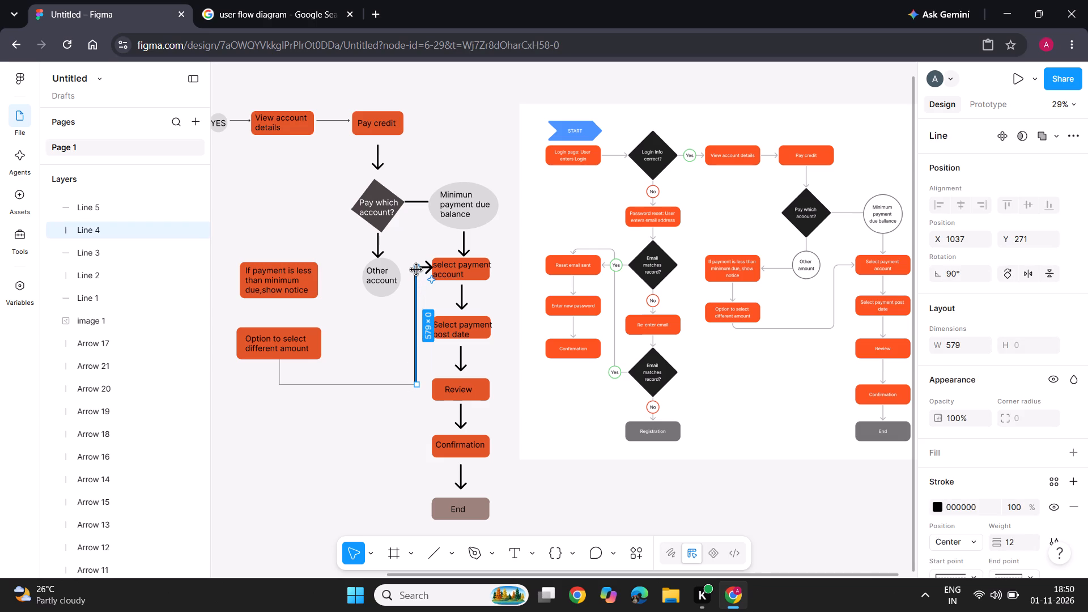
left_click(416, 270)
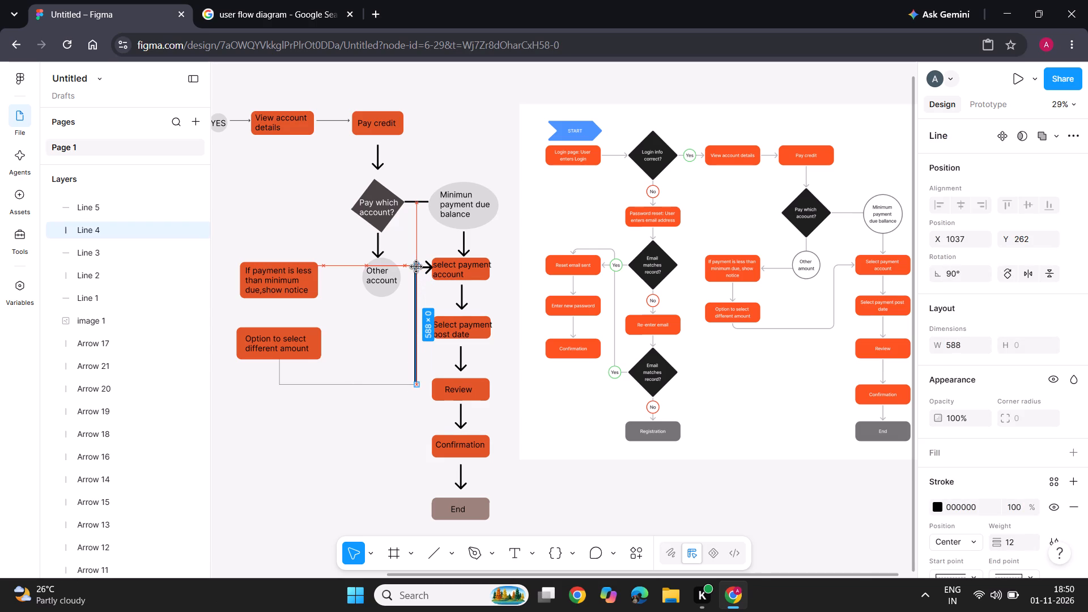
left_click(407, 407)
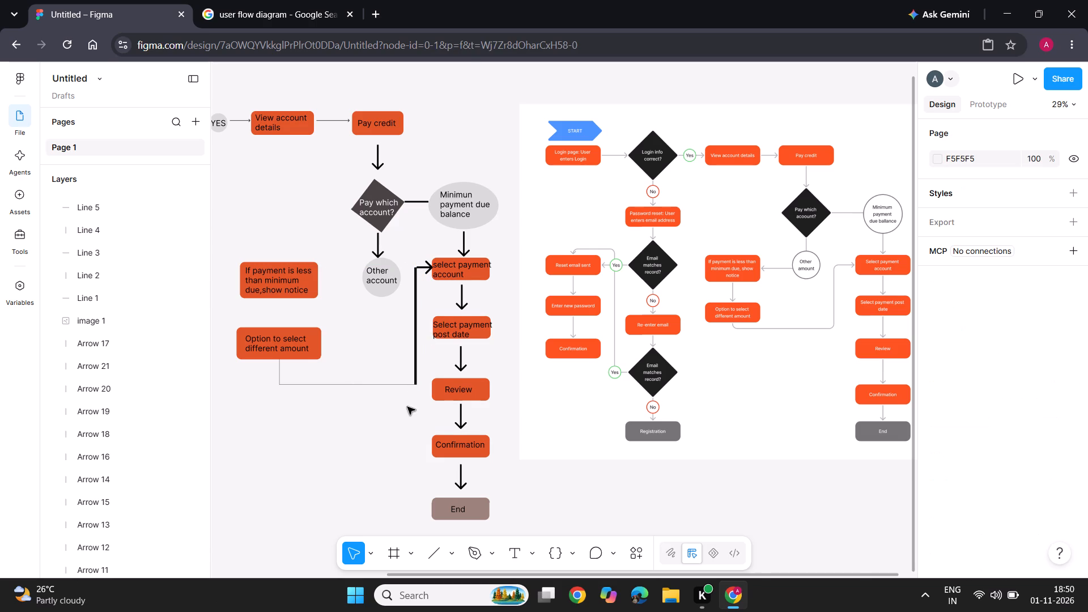
Set the stroke weight of the vertical line leading up to "select payment account" to 8.
left_click(413, 313)
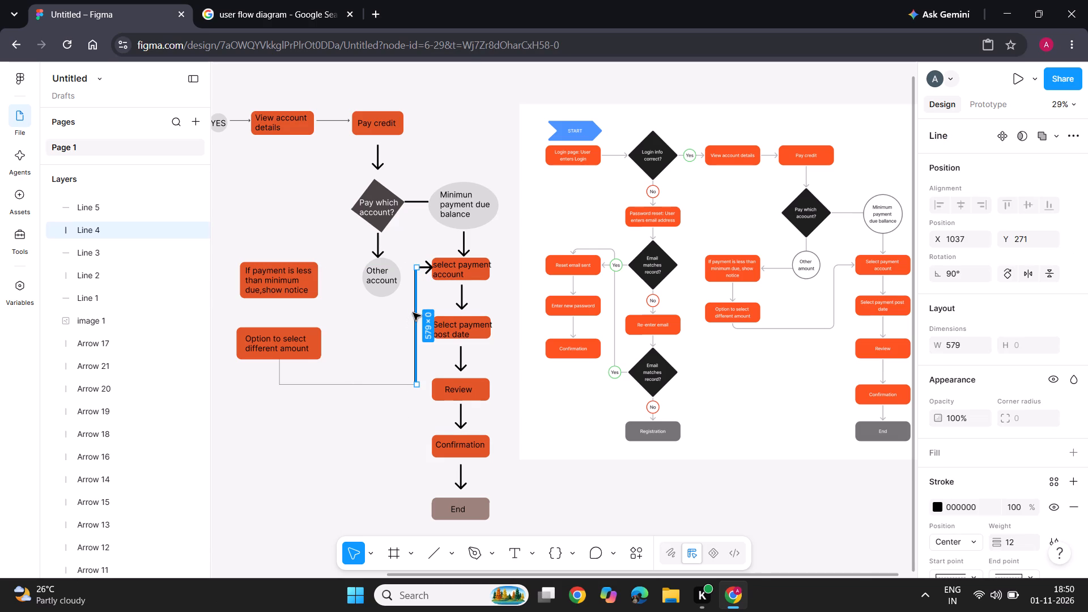
left_click(1027, 542)
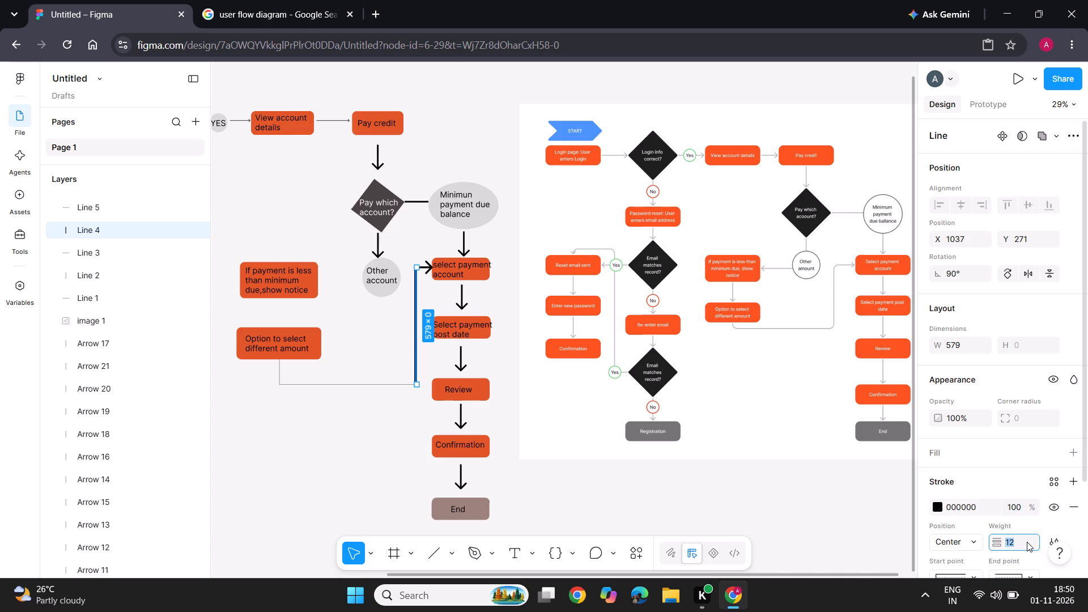
key("Up")
key("Up")
key("Up")
key("Up")
key("Up")
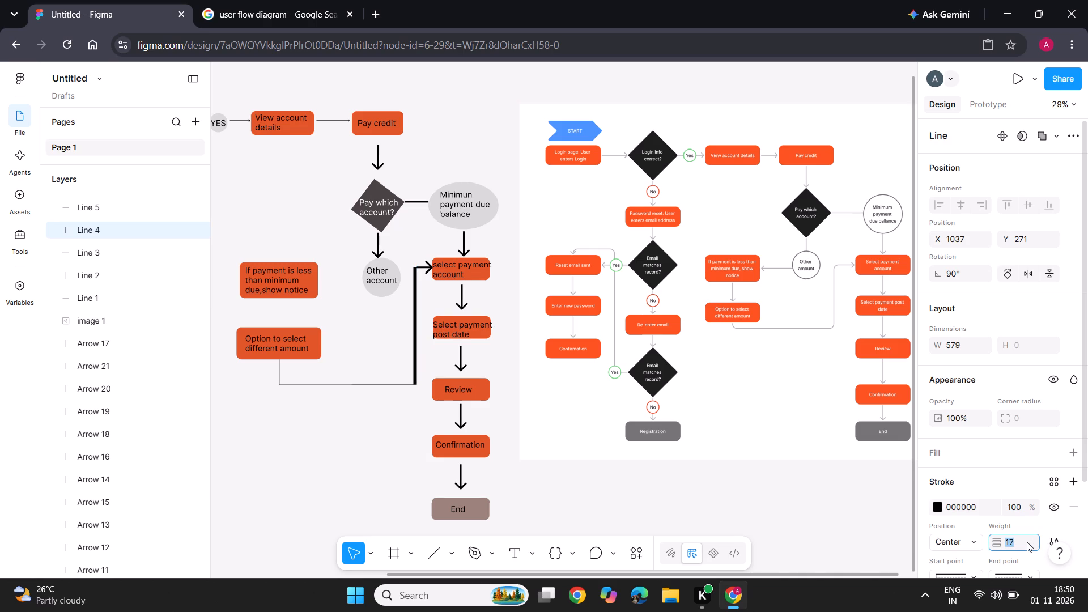
key("Up")
key("Down")
key("Down")
key("Down")
key("Down")
key("Down")
key("Down")
key("Down")
key("Down")
key("Down")
key("Down")
left_click(479, 444)
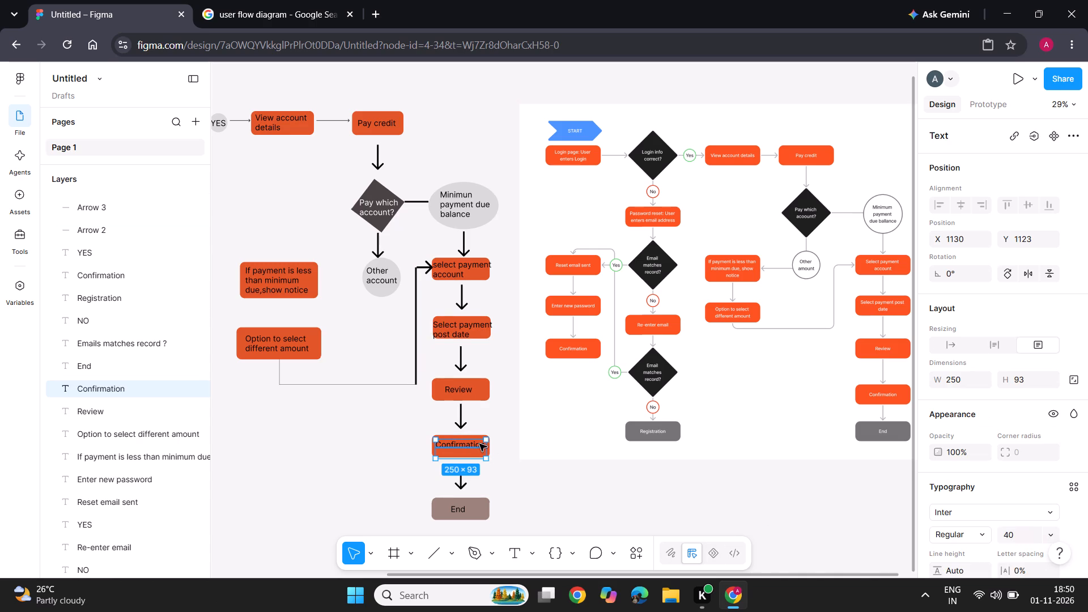
Nudge the vertical line up to Y 267 and extend its lower end to the horizontal line, about 584 long.
left_click(414, 284)
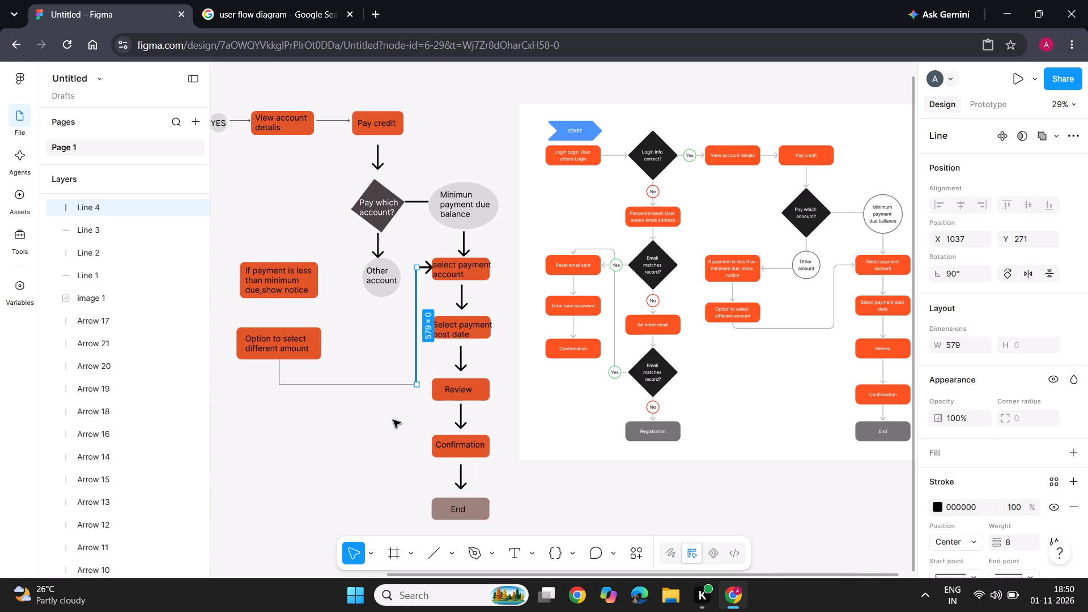
key("Up")
key("Up")
key("Up")
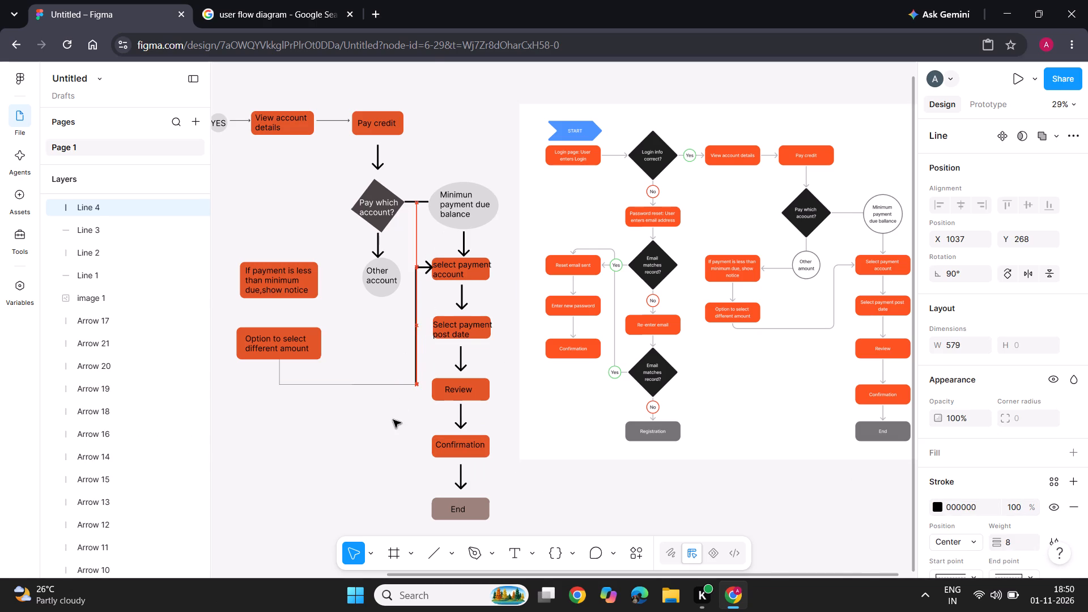
key("Up")
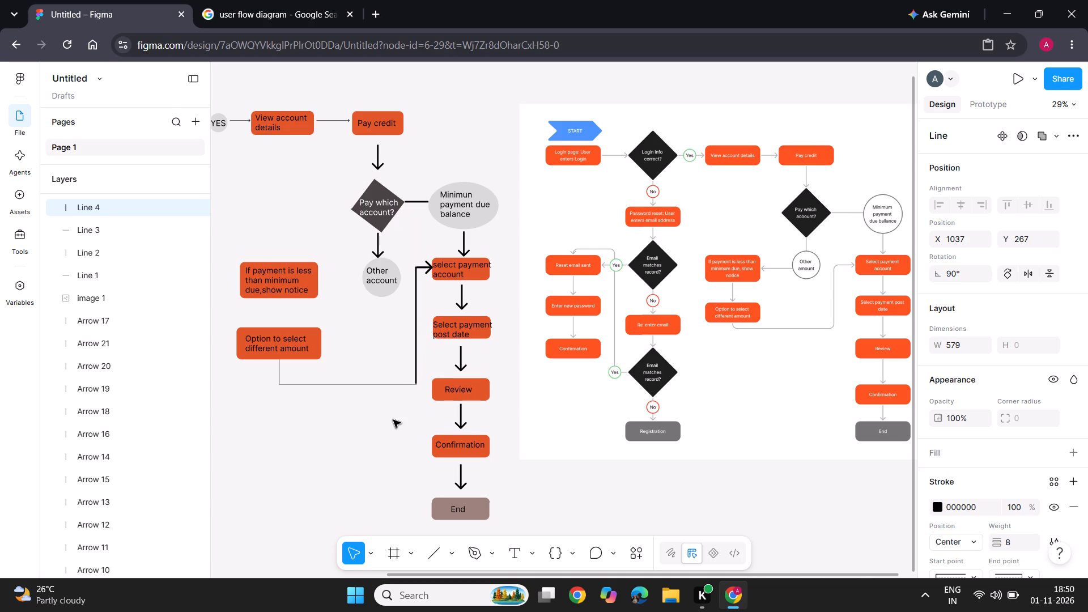
left_click(417, 384)
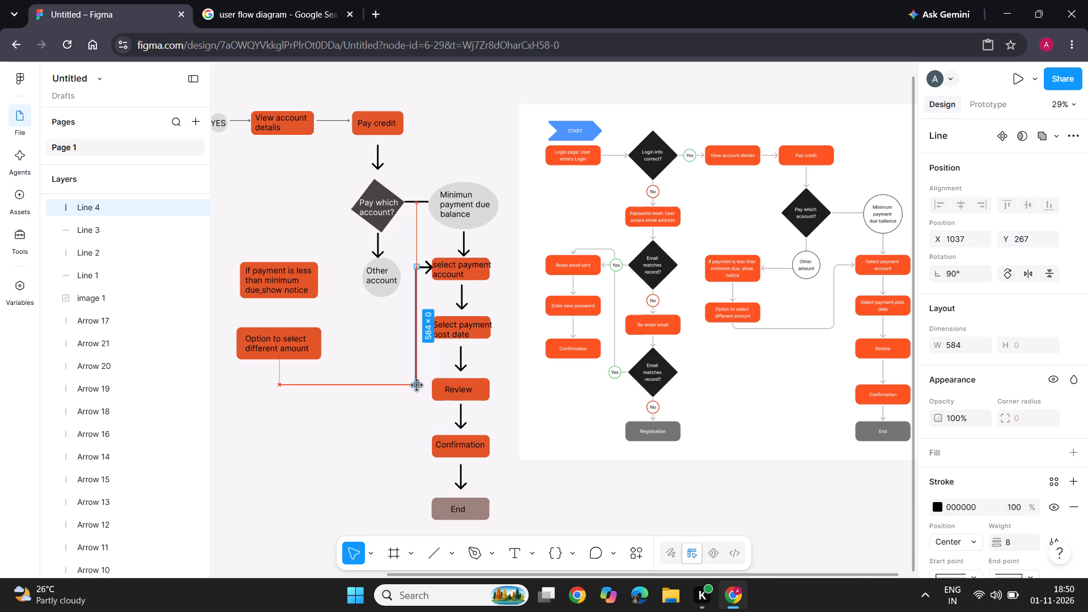
left_click(385, 416)
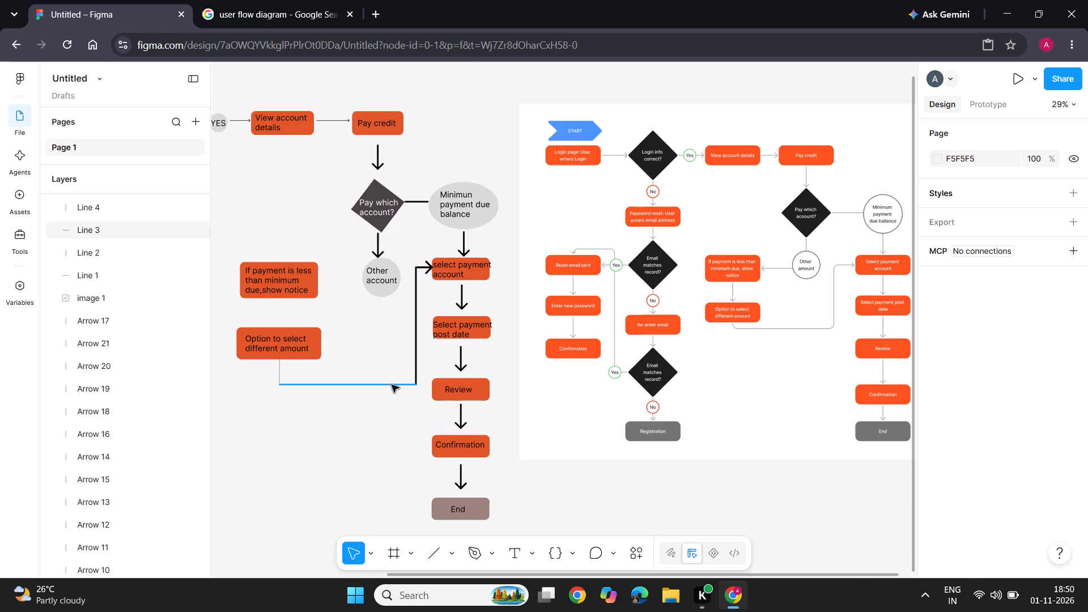
Set the stroke weight of the long horizontal line below "Option to select different amount" to 10.
left_click(392, 385)
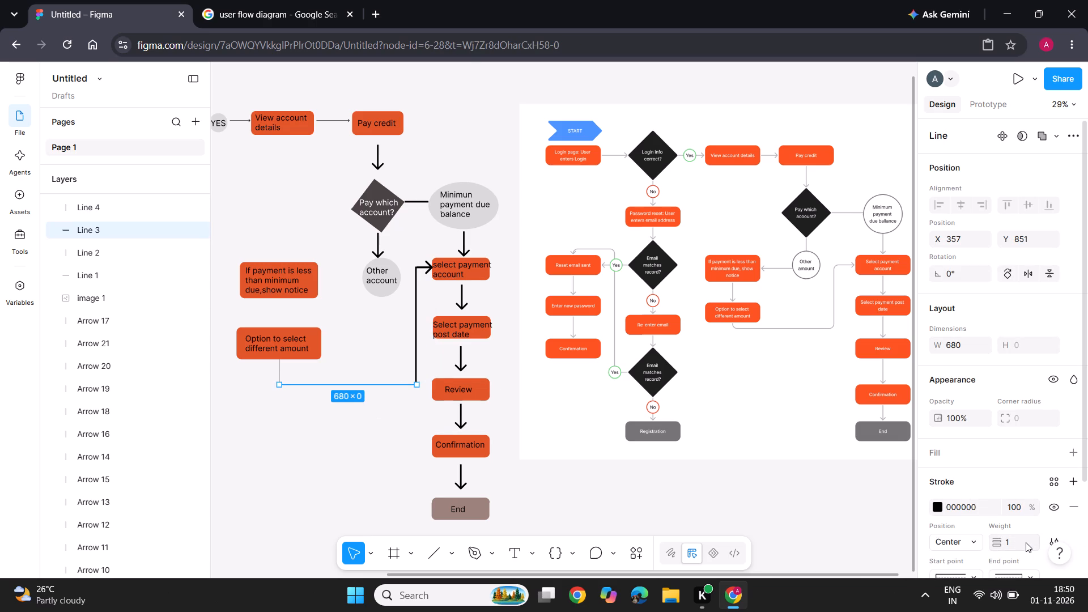
left_click(1024, 540)
key("Up")
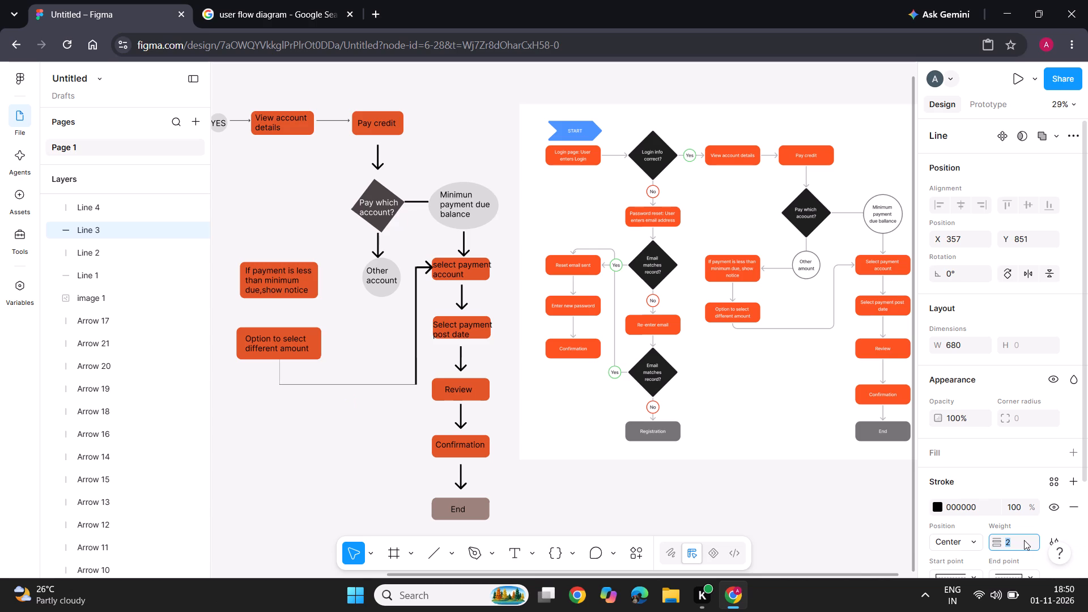
key("Up")
key("Up")
key("Up")
key("Up")
key("Up")
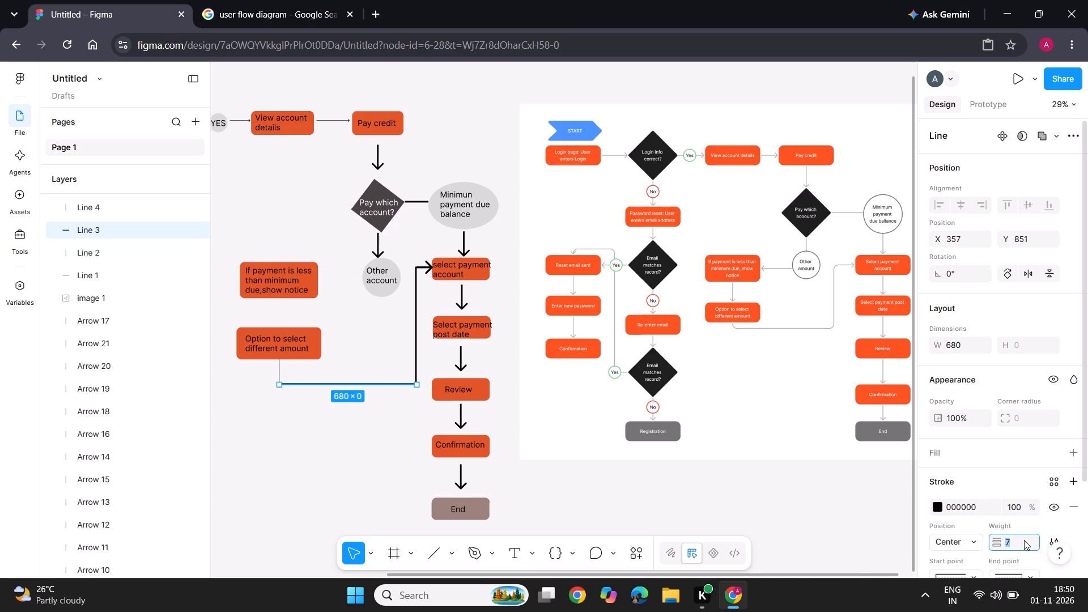
key("Up")
key("Up")
key("Up")
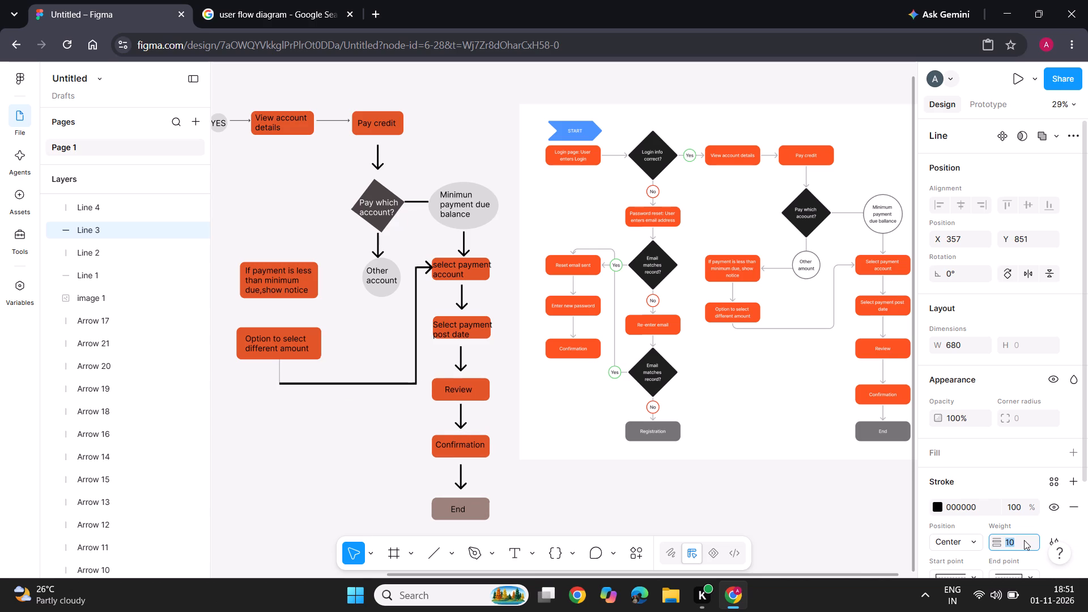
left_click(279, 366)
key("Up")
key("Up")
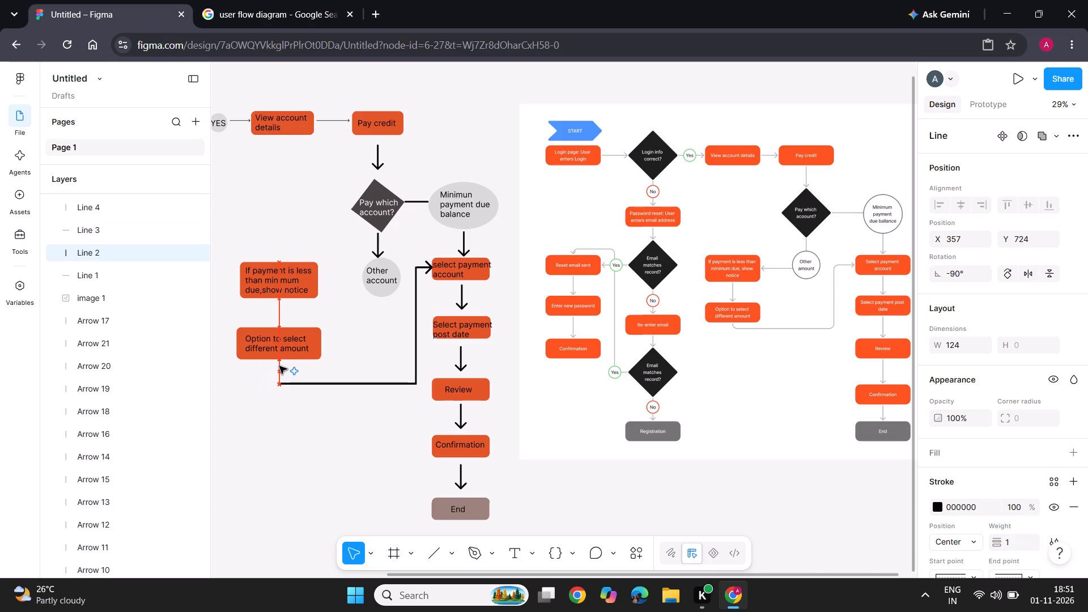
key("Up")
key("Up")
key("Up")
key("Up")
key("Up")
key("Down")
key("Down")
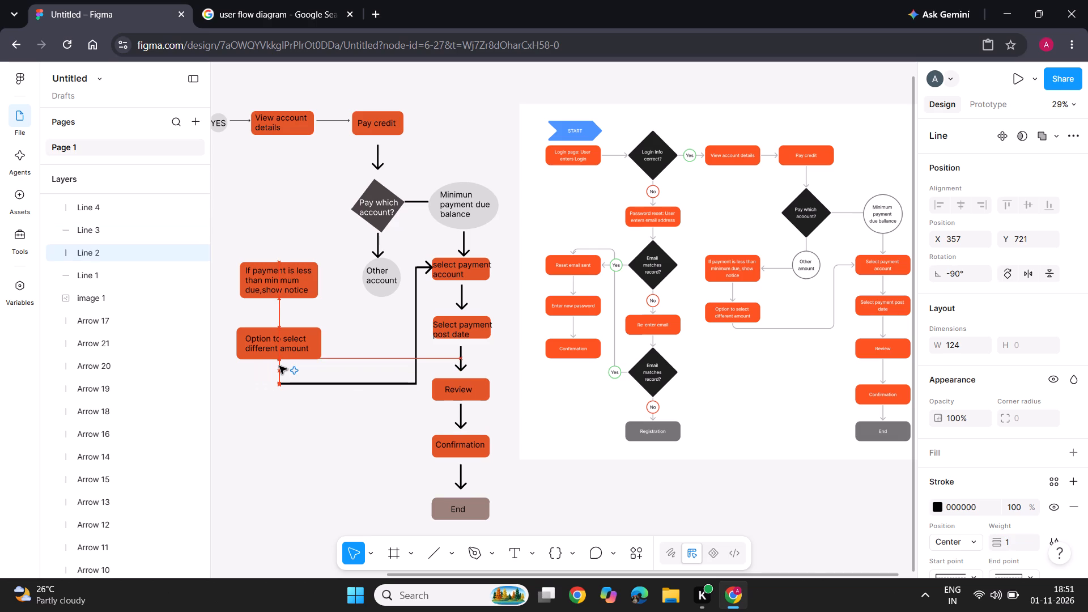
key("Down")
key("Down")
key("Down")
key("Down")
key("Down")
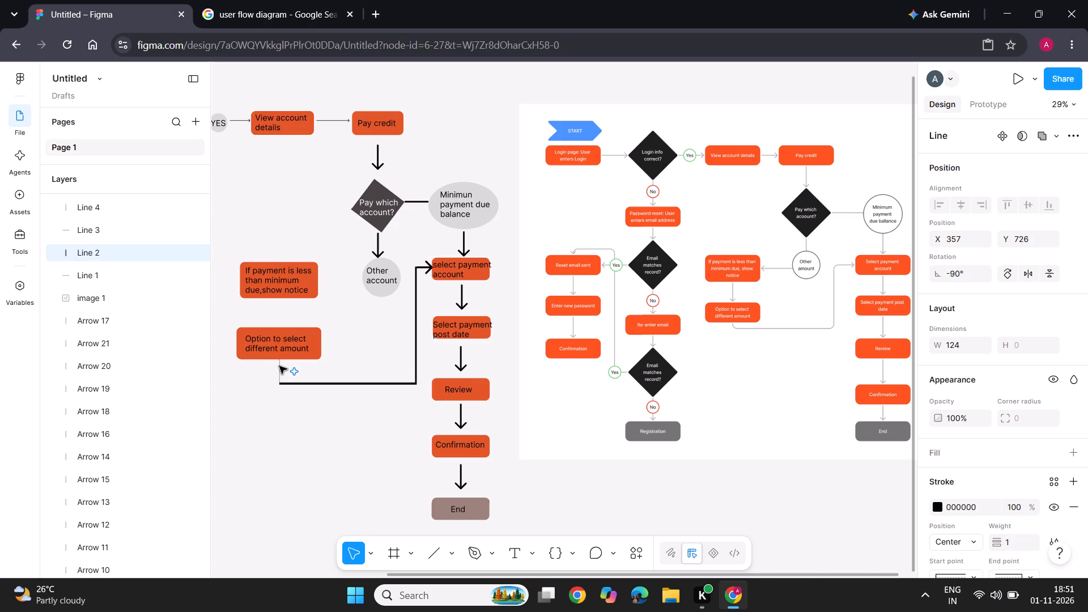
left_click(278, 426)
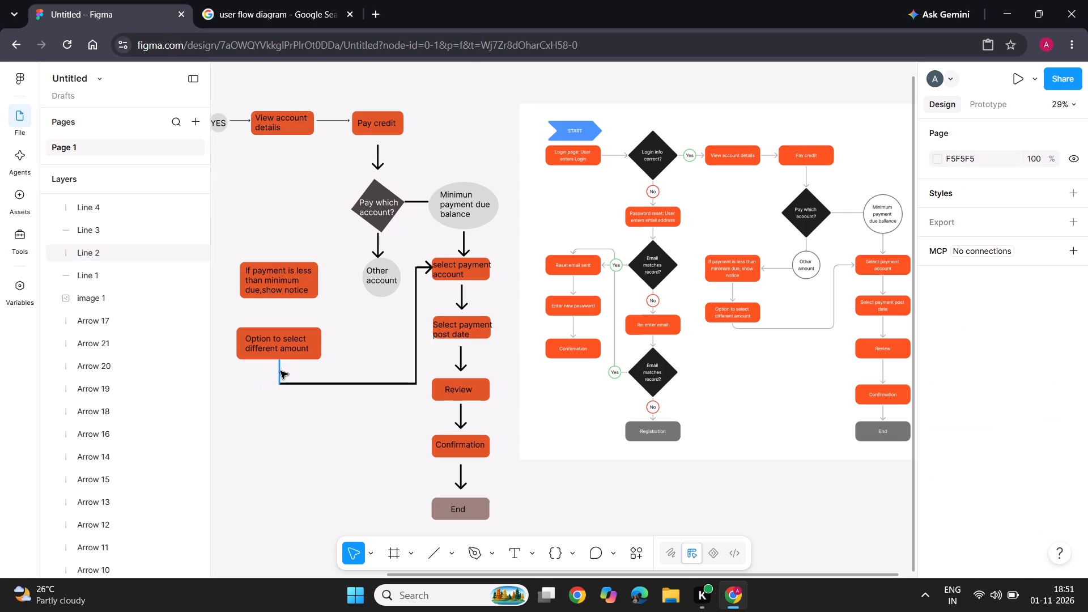
Set the stroke weight of the short vertical line below "Option to select different amount" to 12.
left_click(280, 371)
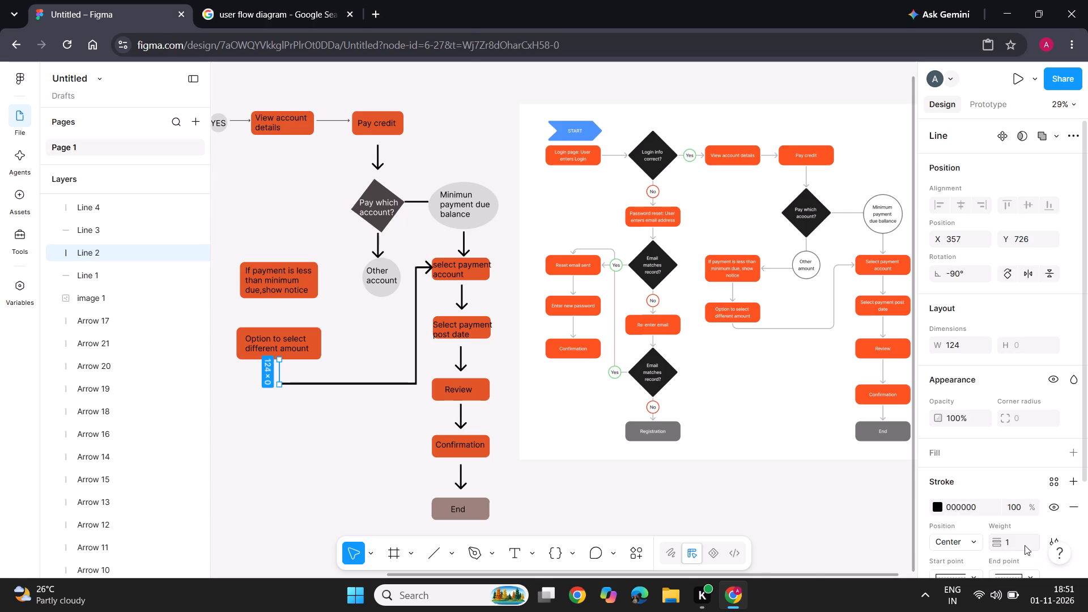
left_click(1024, 545)
key("Up")
key("Up")
key("Up")
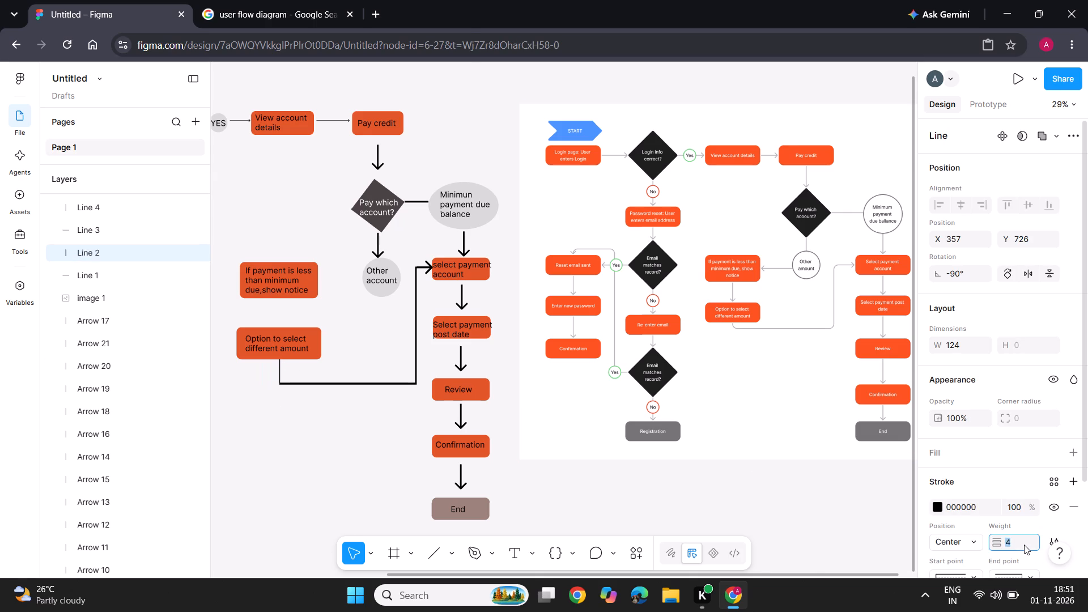
key("Up")
key("Up")
key("Up")
key("Up")
key("Up")
key("Up")
key("Up")
key("Up")
left_click(834, 494)
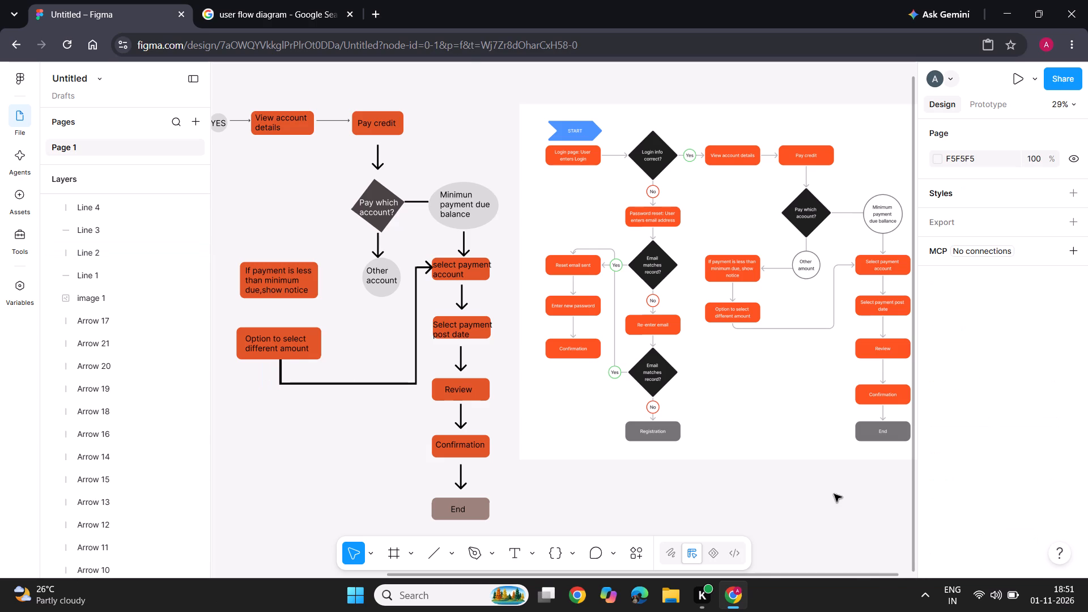
Draw a horizontal arrow about 218 long from "Other account" to the "If payment is less than minimum due,show notice" box.
scroll(834, 494, "up", 1)
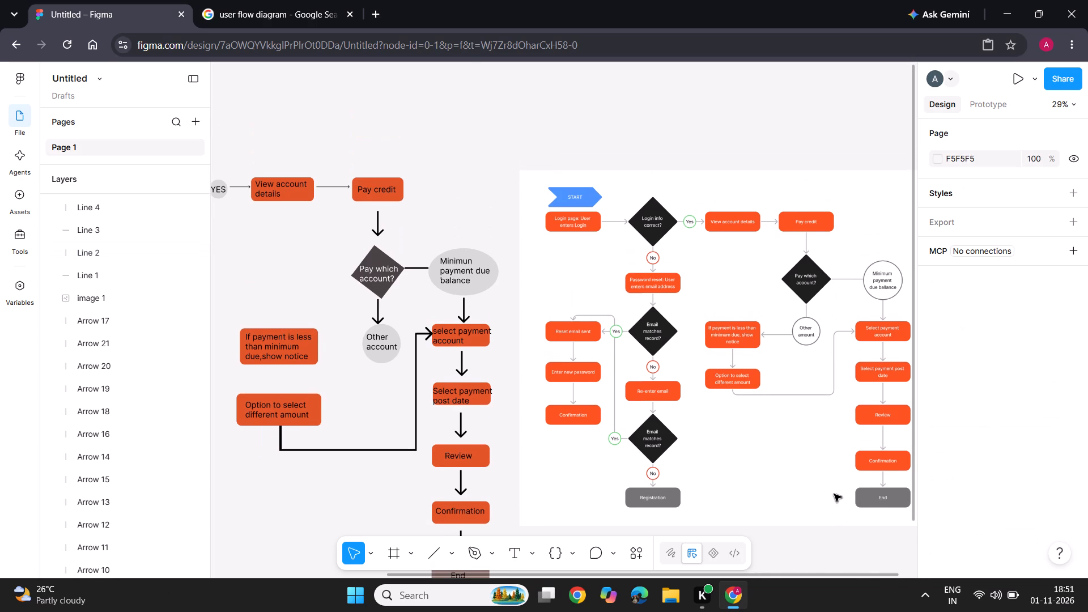
scroll(834, 494, "up", 1)
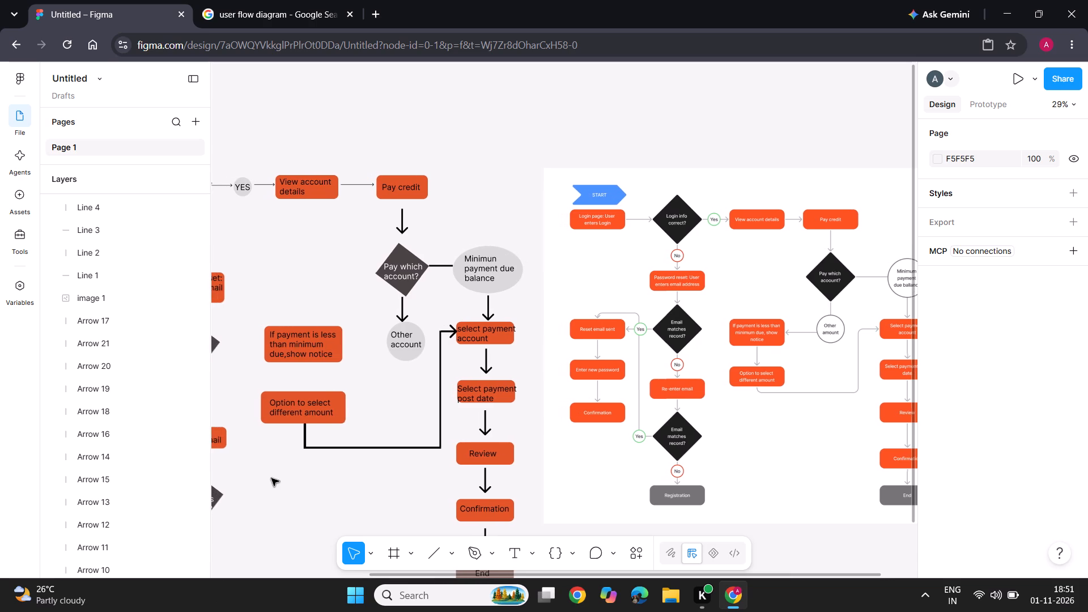
left_click(450, 554)
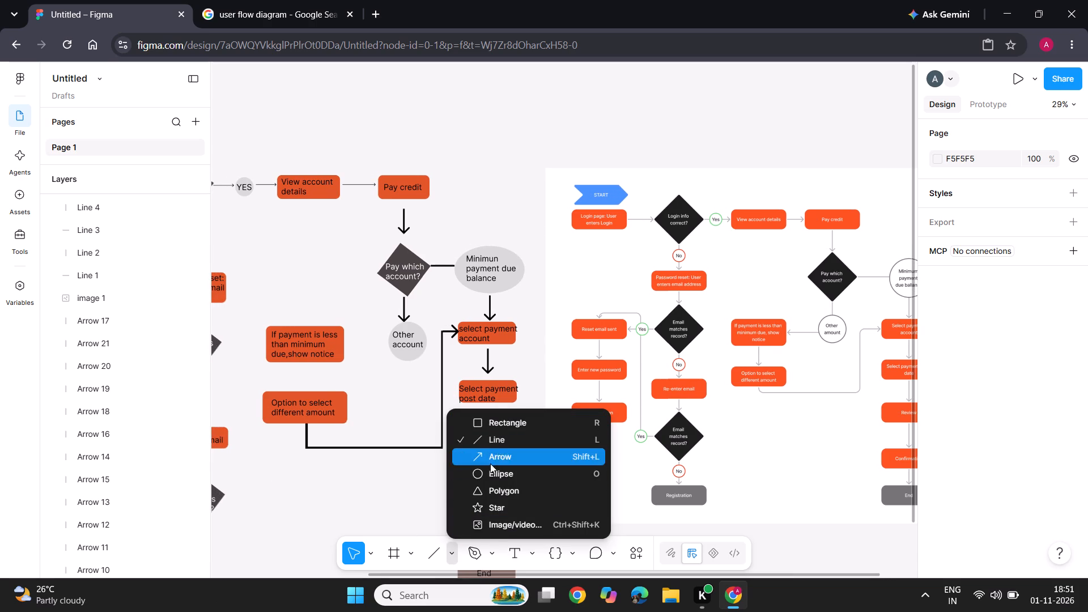
left_click(490, 462)
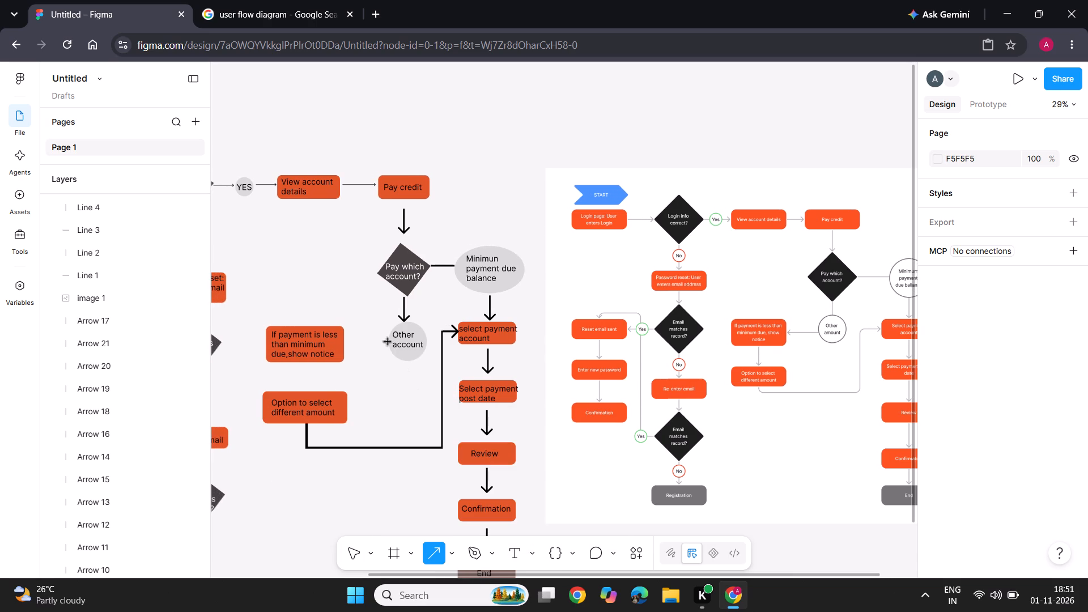
left_click_drag(388, 342, 362, 341)
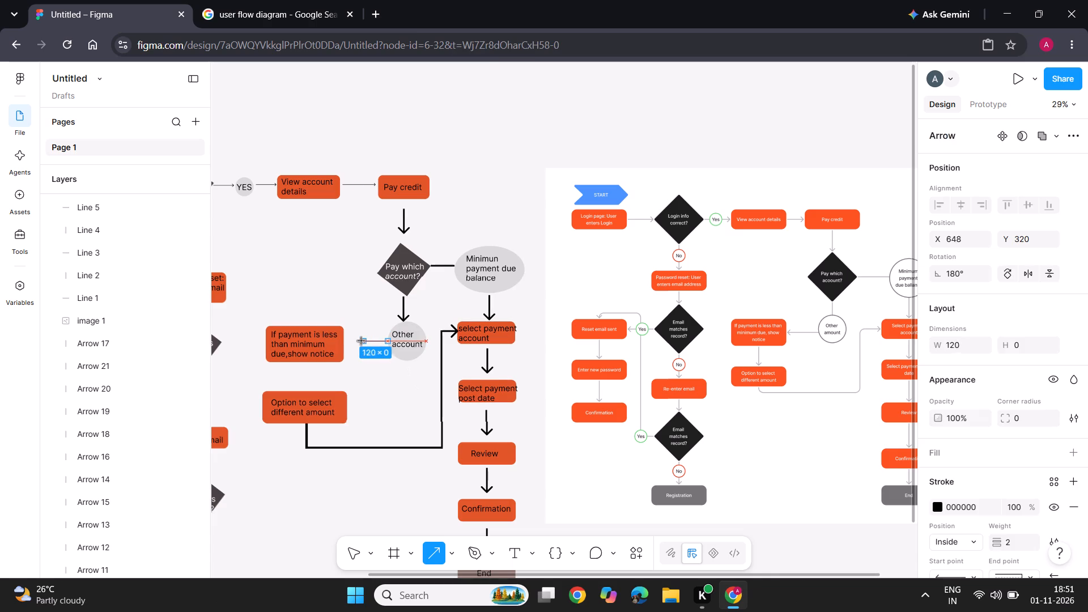
left_click_drag(362, 341, 345, 343)
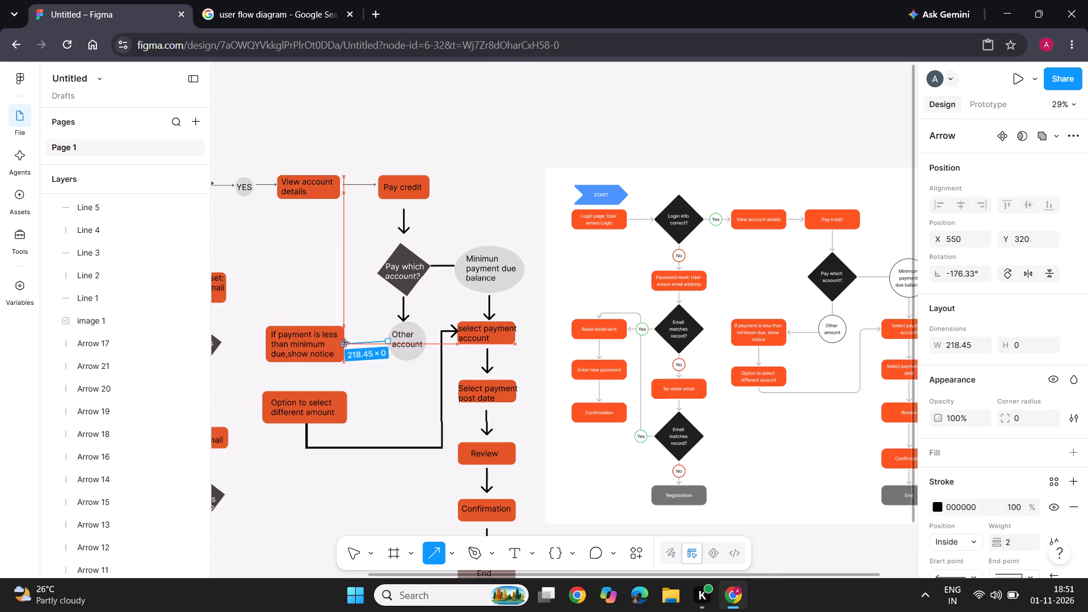
left_click_drag(345, 343, 345, 342)
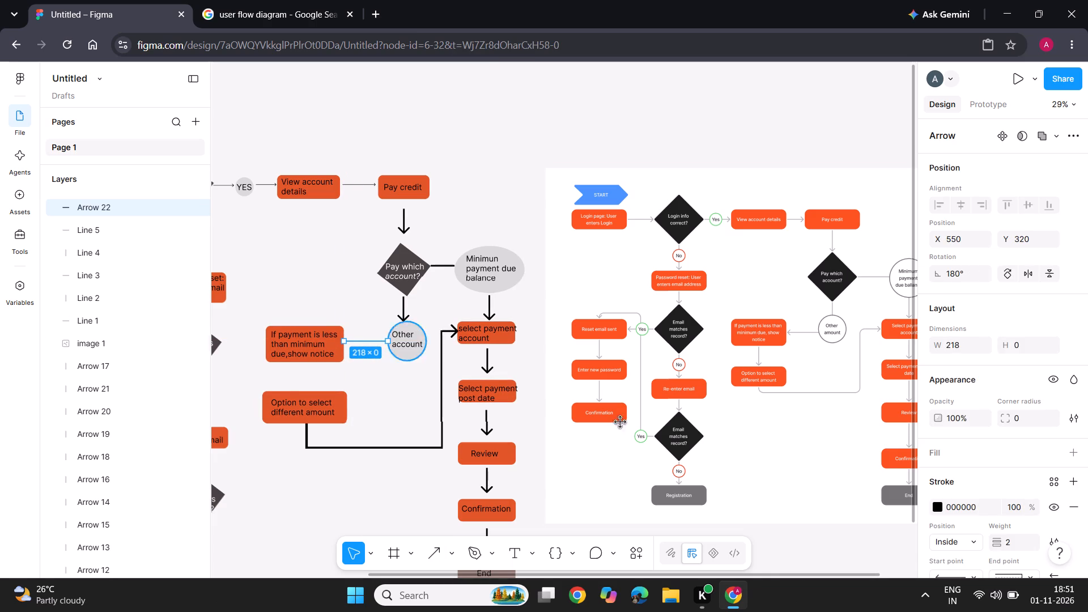
Set the stroke weight of the arrow between "Other account" and the minimum due notice box to 9.
left_click(1013, 542)
key("Up")
key("Up")
key("Up")
key("Up")
key("Up")
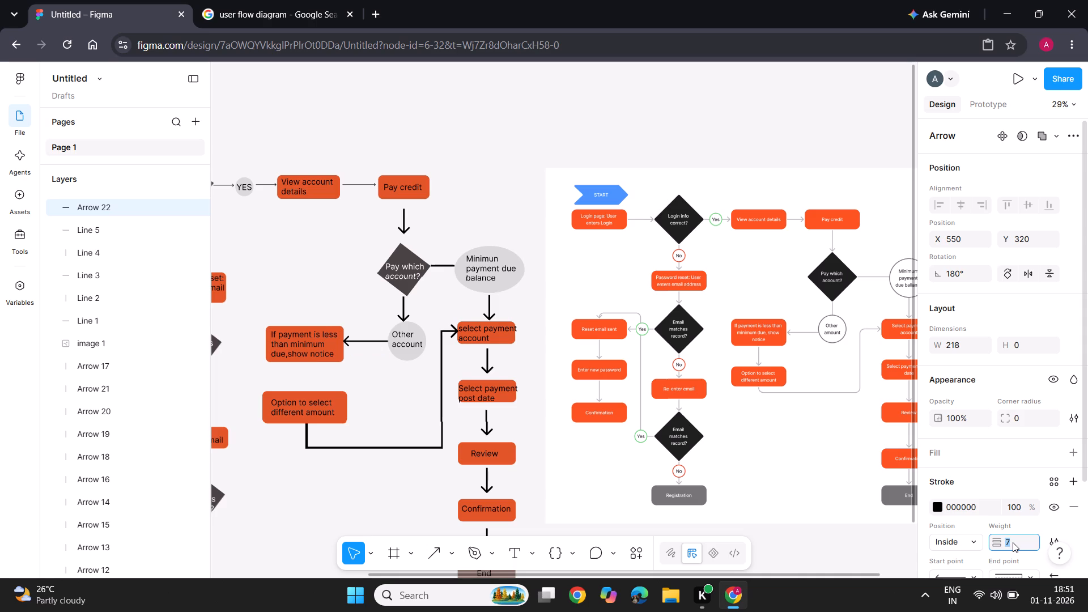
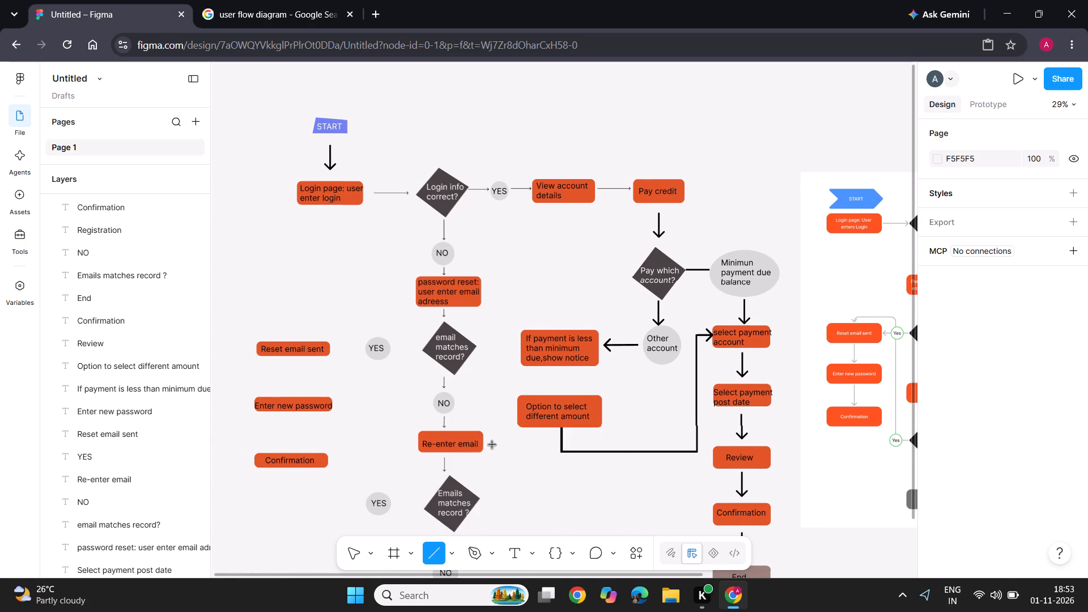
Draw a horizontal line about 168 long from the "email matches record?" diamond to the YES circle beside it.
left_click_drag(421, 348, 409, 348)
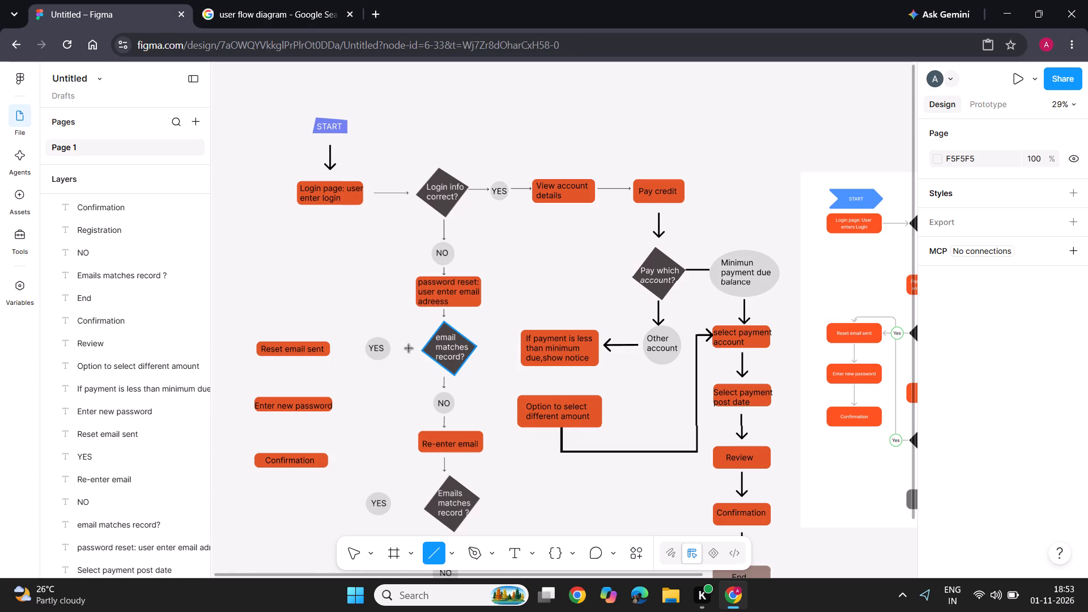
left_click_drag(409, 348, 389, 347)
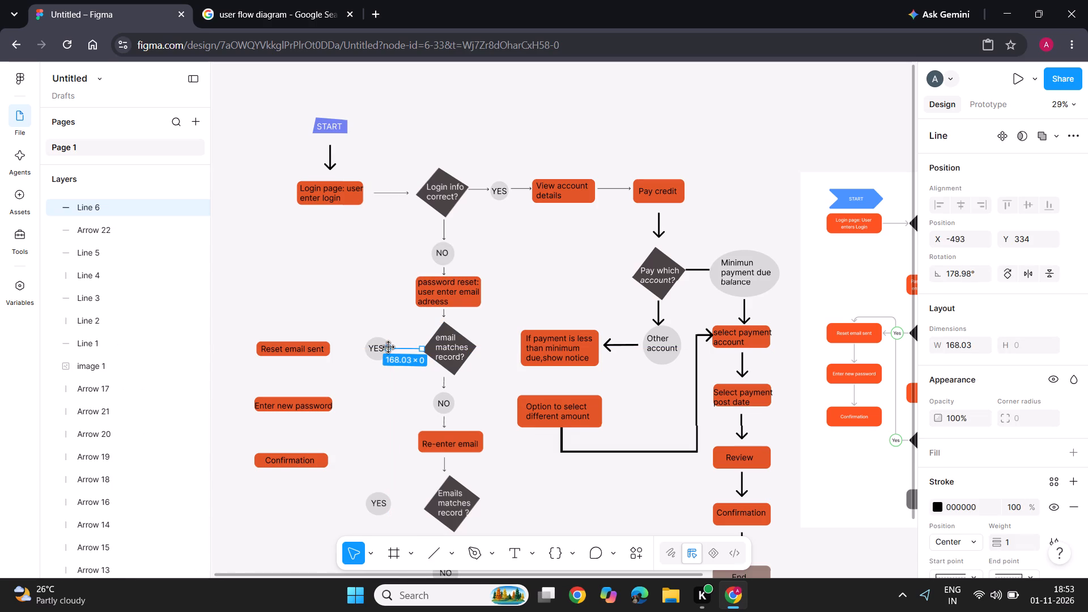
left_click(396, 393)
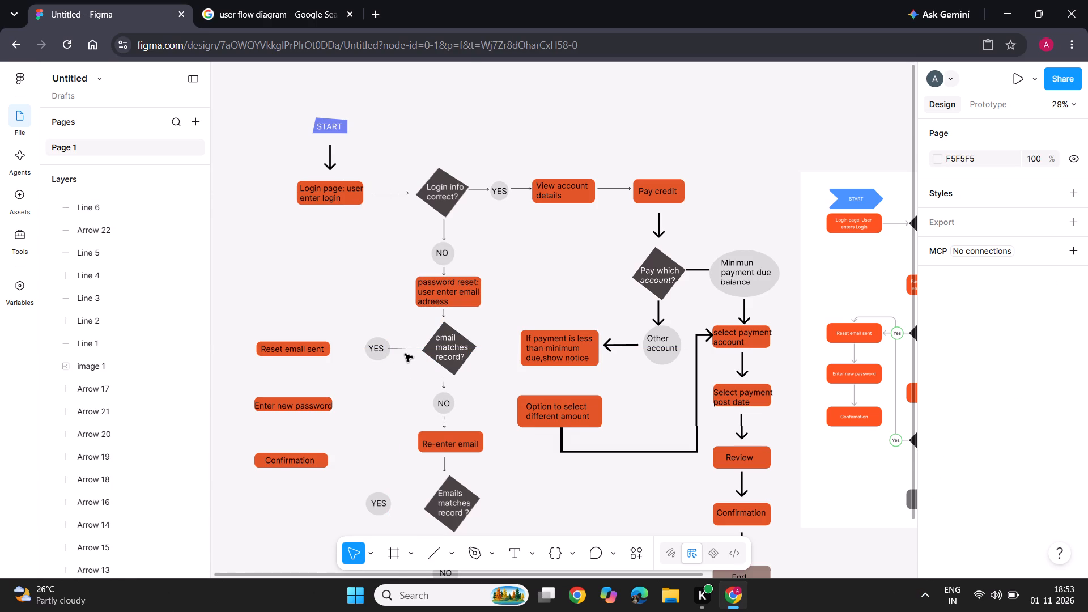
Set the stroke weight of the line between "email matches record?" and its YES circle to 9.
left_click(407, 348)
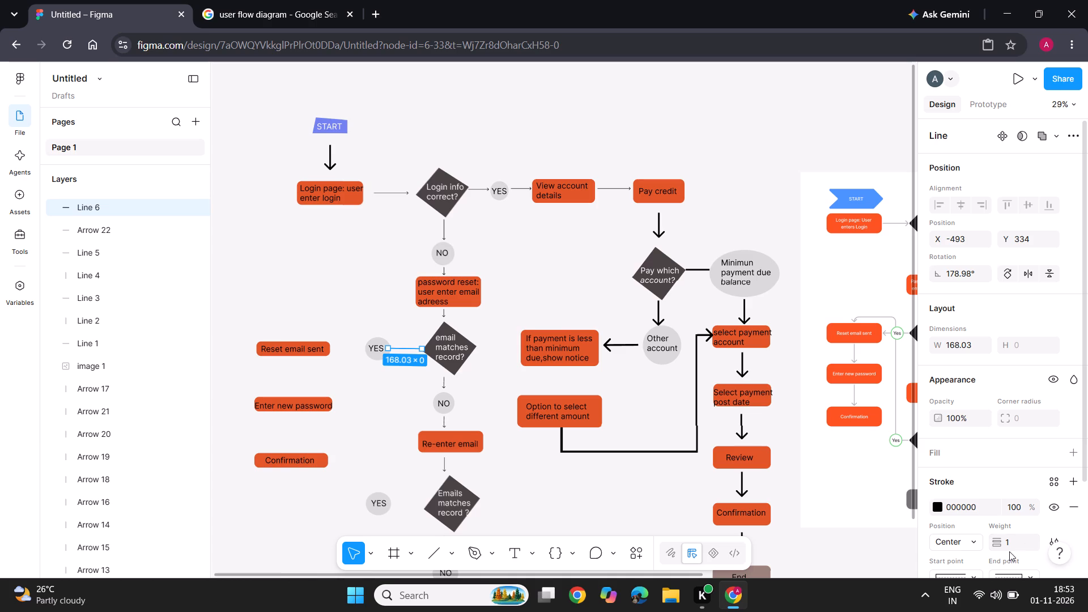
scroll(1009, 551, "down", 1)
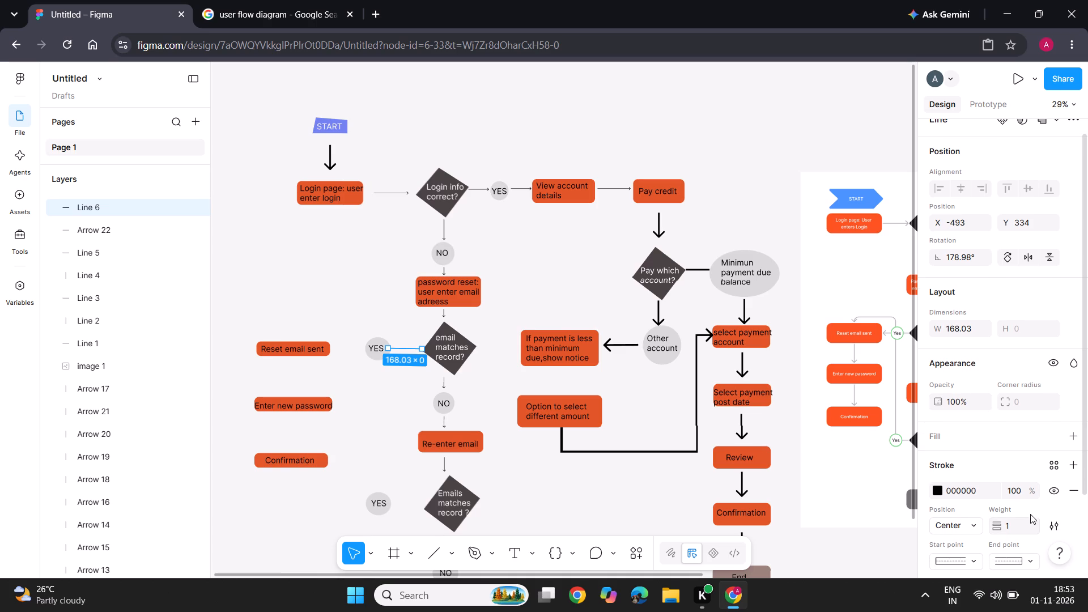
left_click(1021, 523)
key("Up")
key("Up")
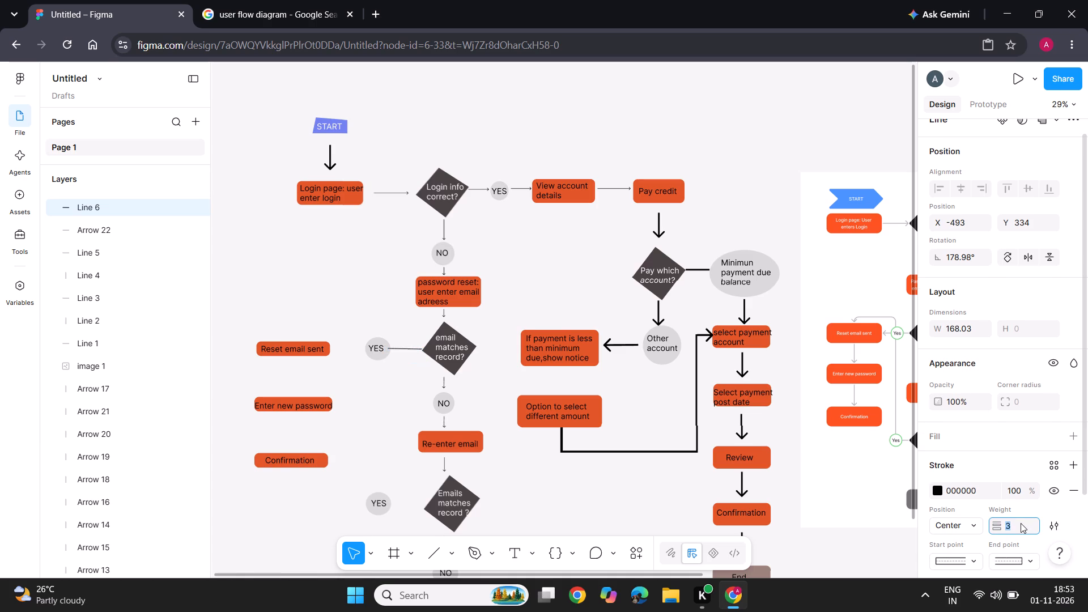
key("Up")
key("Up")
key("Up")
key("Up")
key("Up")
key("Up")
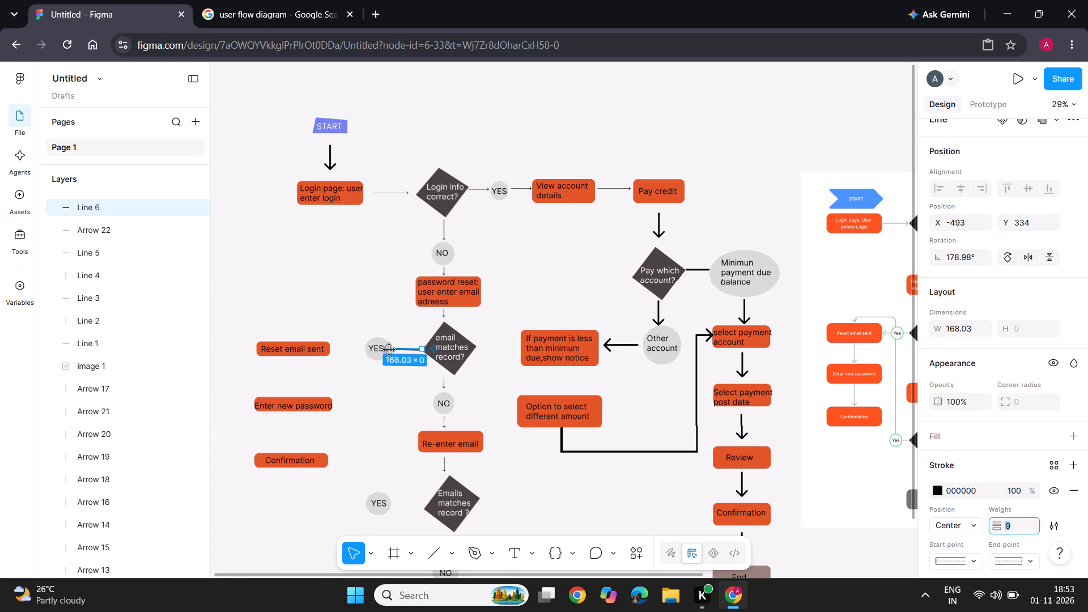
Shorten the line beside "email matches record?" to about 154 so it ends at the YES circle's edge.
left_click_drag(387, 348, 393, 348)
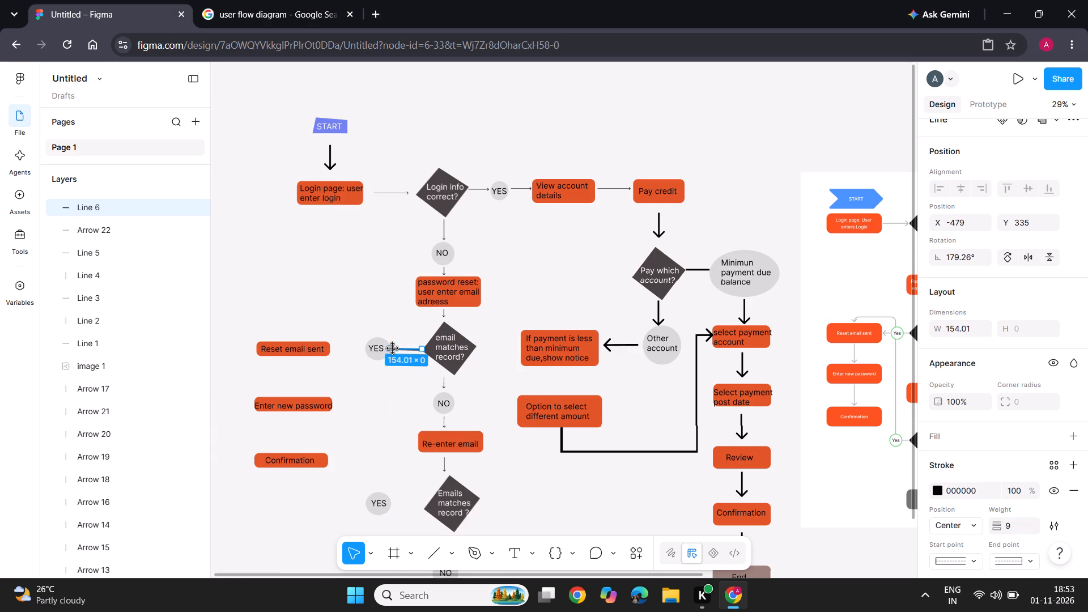
left_click(369, 428)
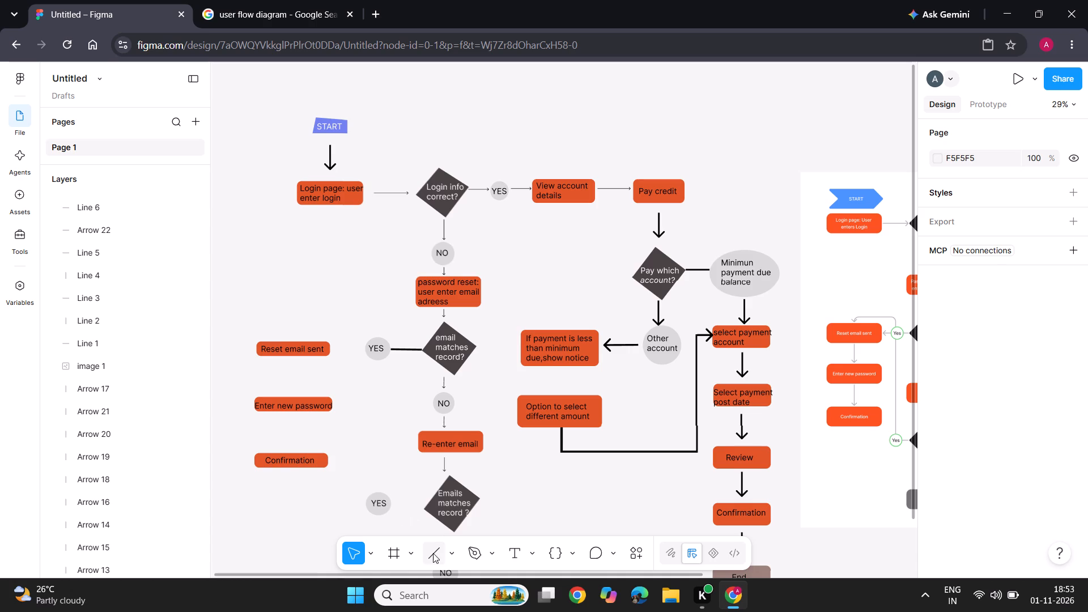
Duplicate the upper YES connector line and place the copy between the lower YES circle and the "Emails matches record ?" diamond.
scroll(708, 436, "down", 1)
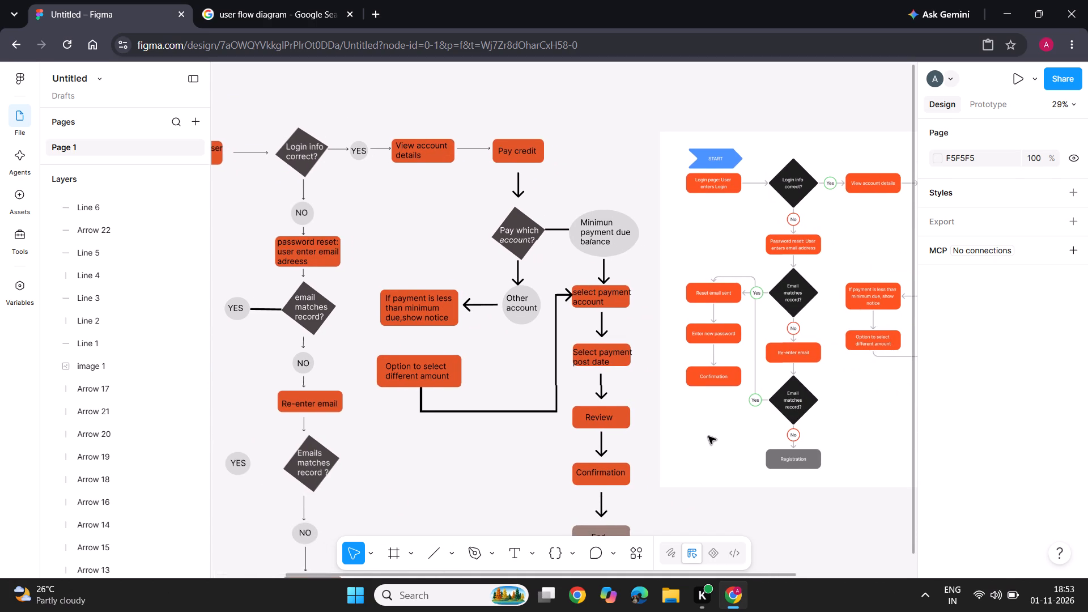
scroll(708, 436, "down", 1)
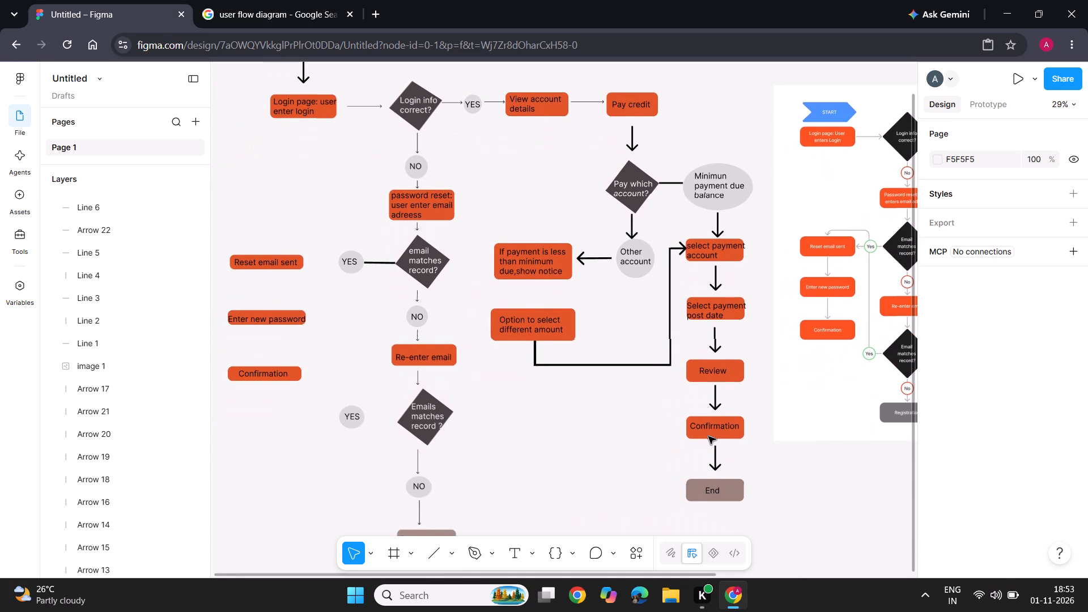
scroll(708, 436, "down", 1)
scroll(708, 436, "left", 1)
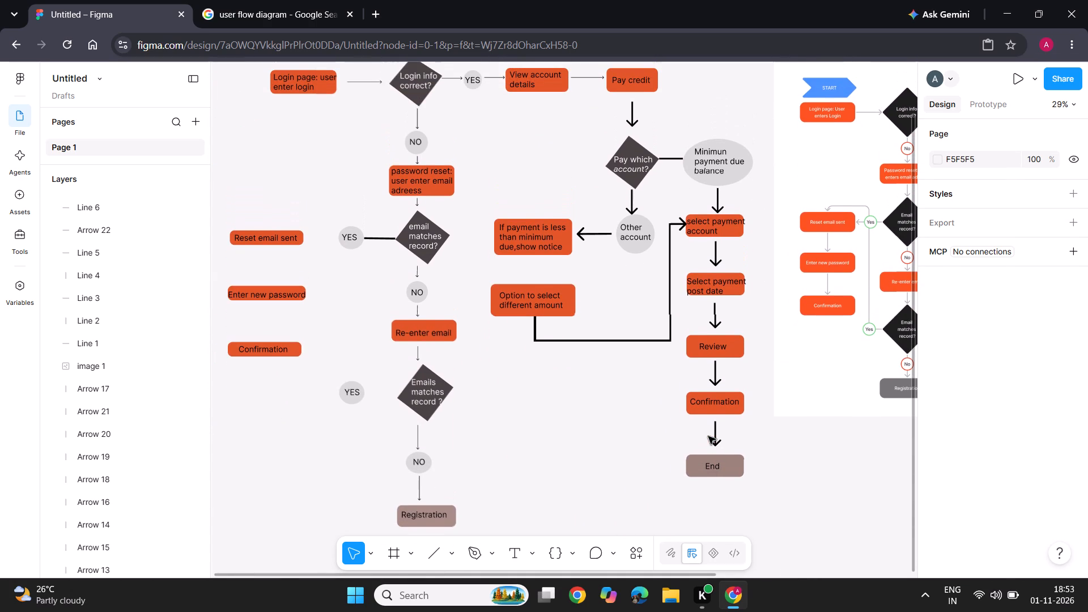
scroll(708, 436, "left", 1)
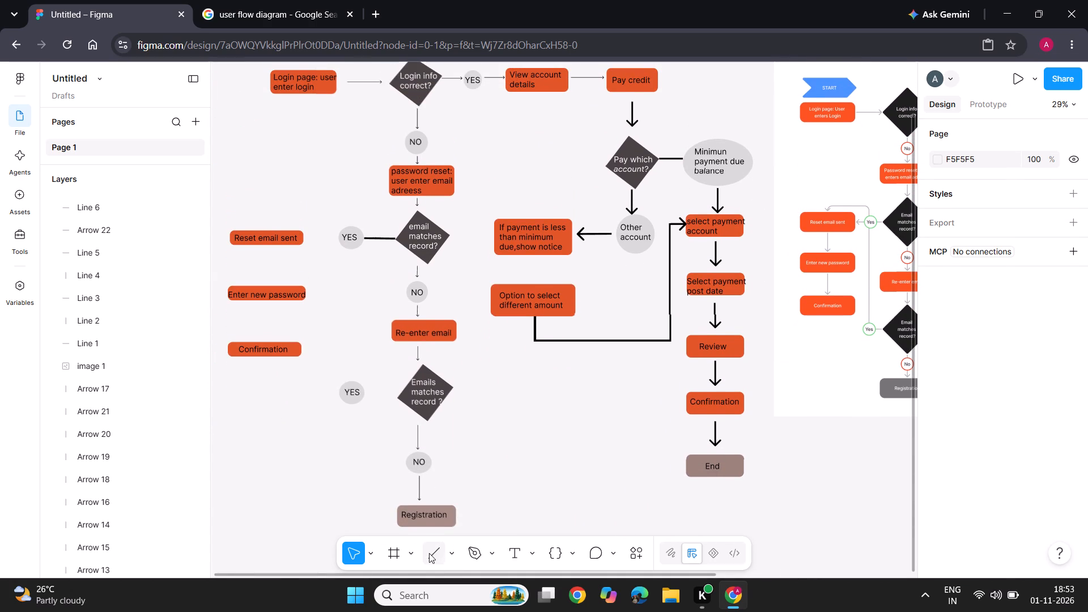
left_click(429, 553)
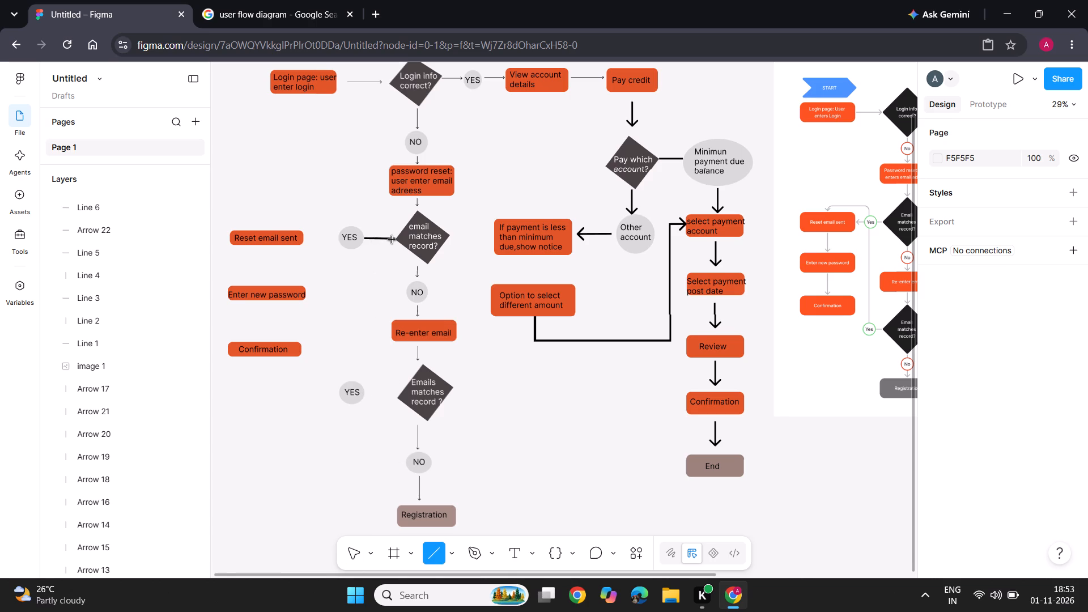
left_click(346, 554)
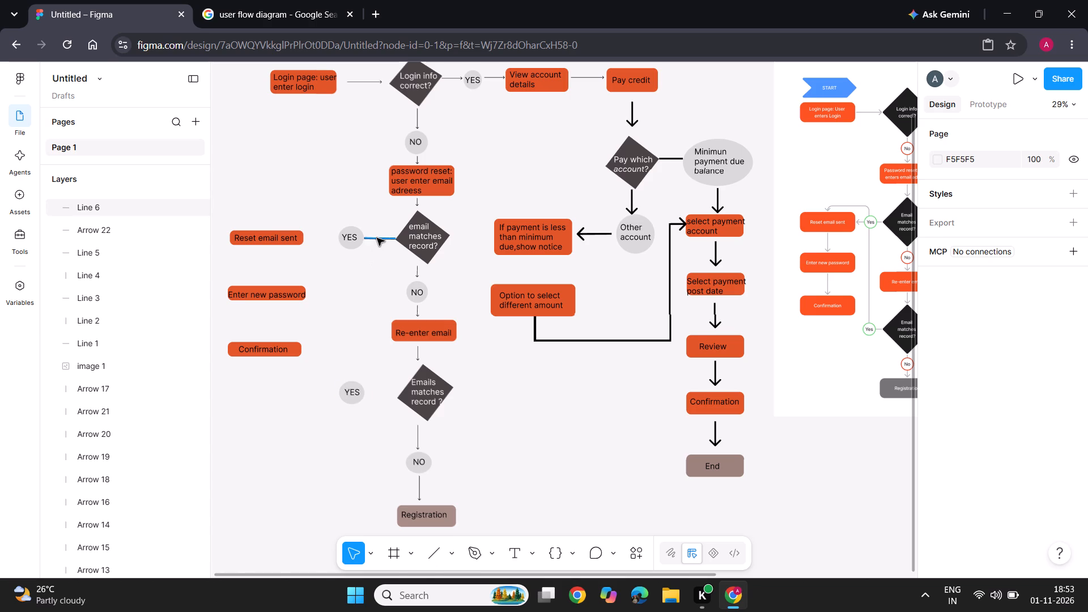
left_click(377, 238)
key("ctrl+d")
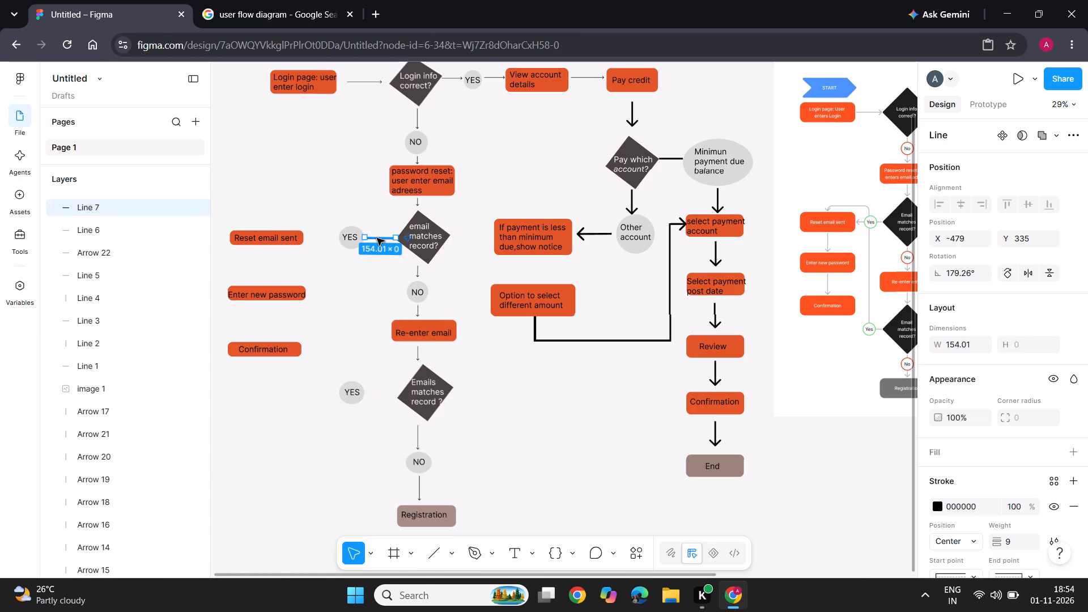
left_click_drag(377, 238, 381, 398)
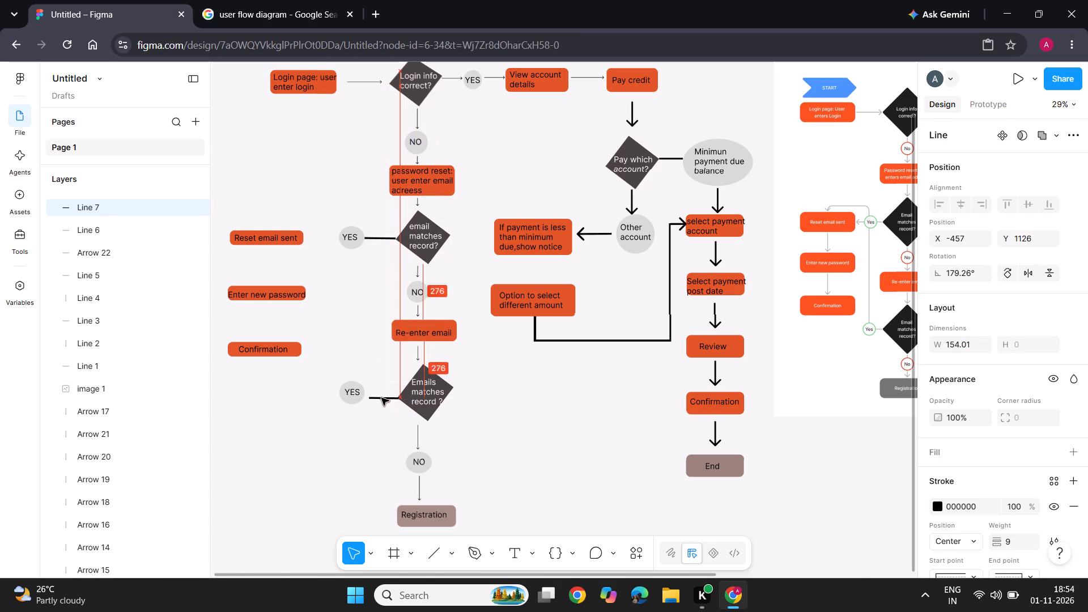
left_click_drag(381, 398, 378, 394)
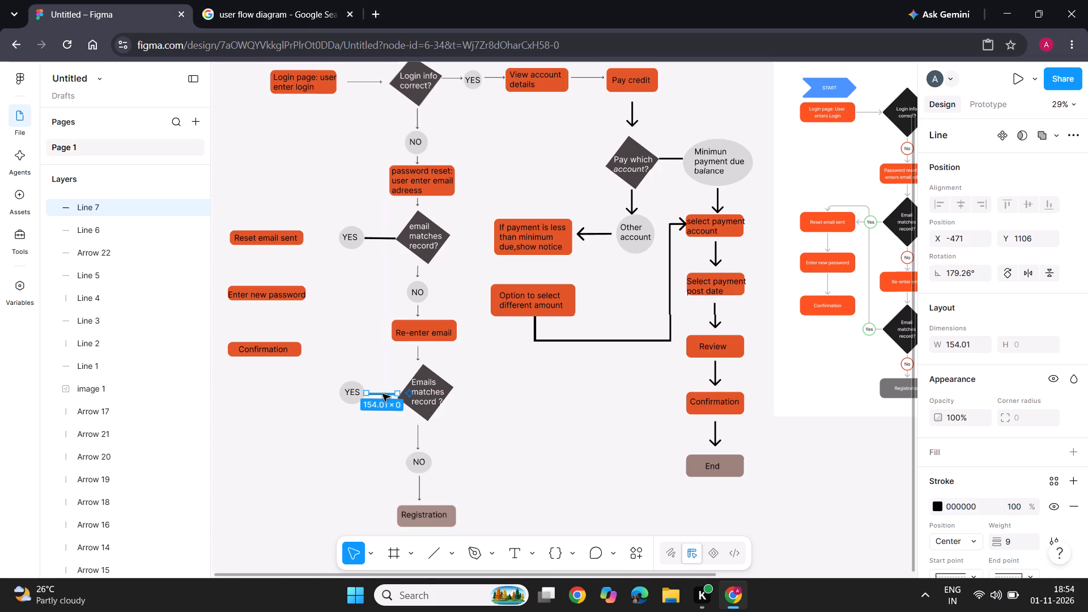
Adjust the duplicated line's position and ends so it runs level from the lower YES circle to the "Emails matches record ?" diamond.
left_click_drag(398, 394, 405, 394)
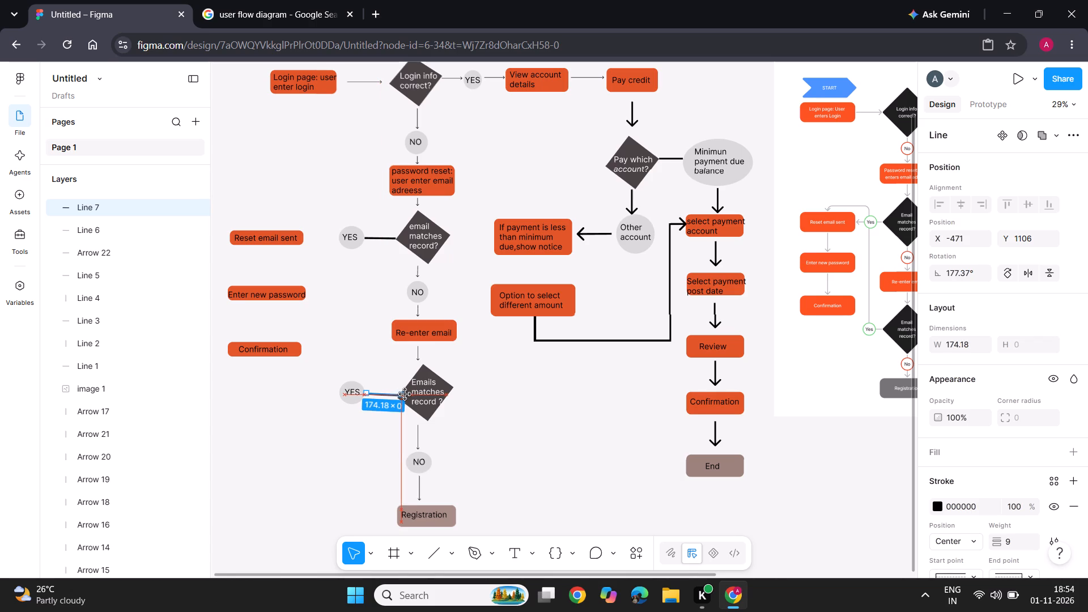
left_click_drag(405, 394, 403, 391)
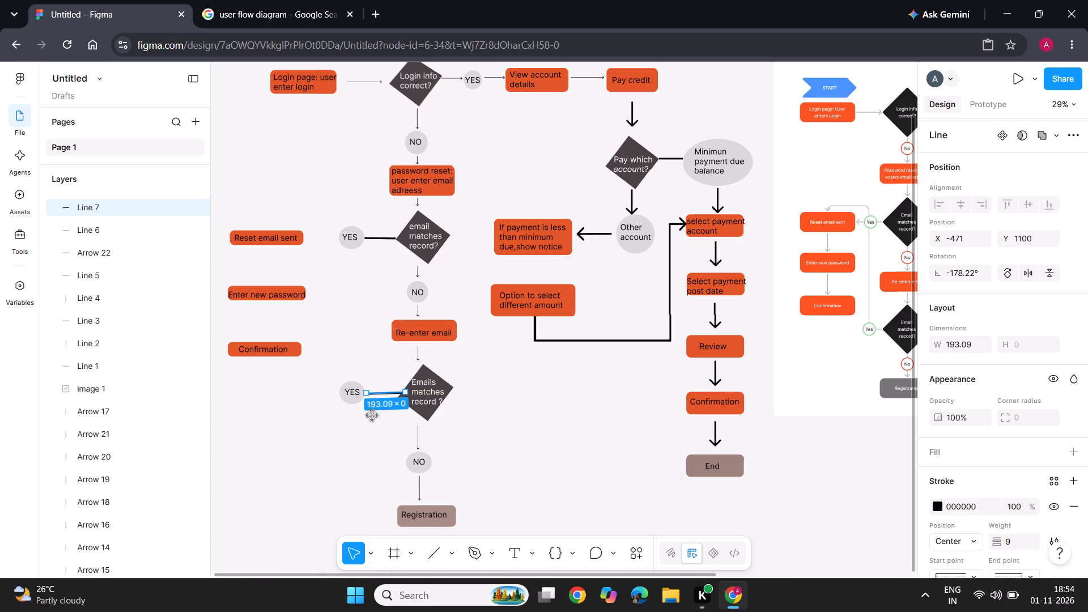
left_click(360, 422)
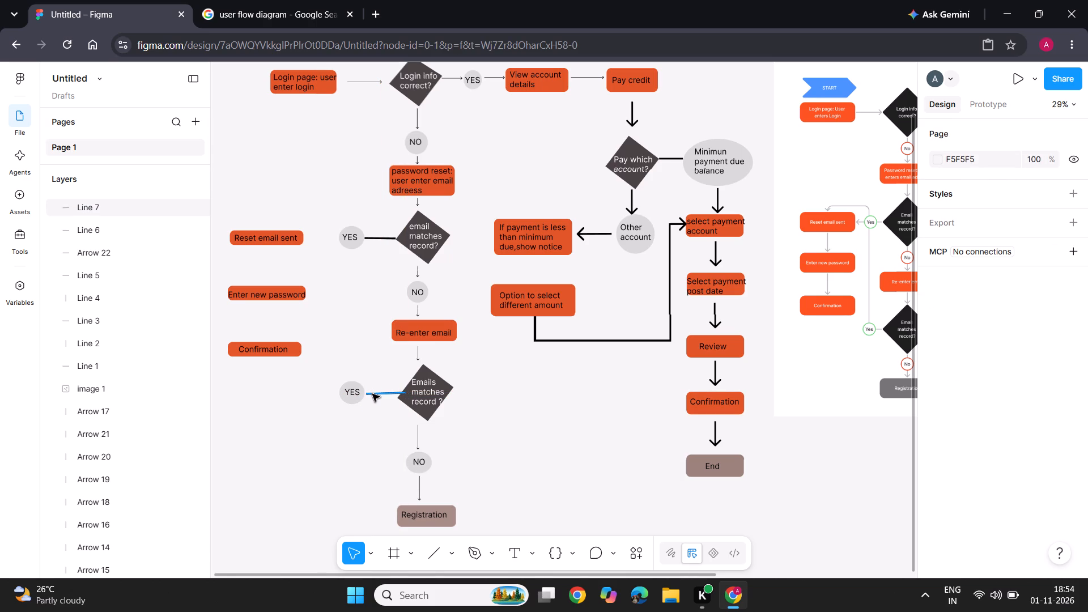
left_click(372, 394)
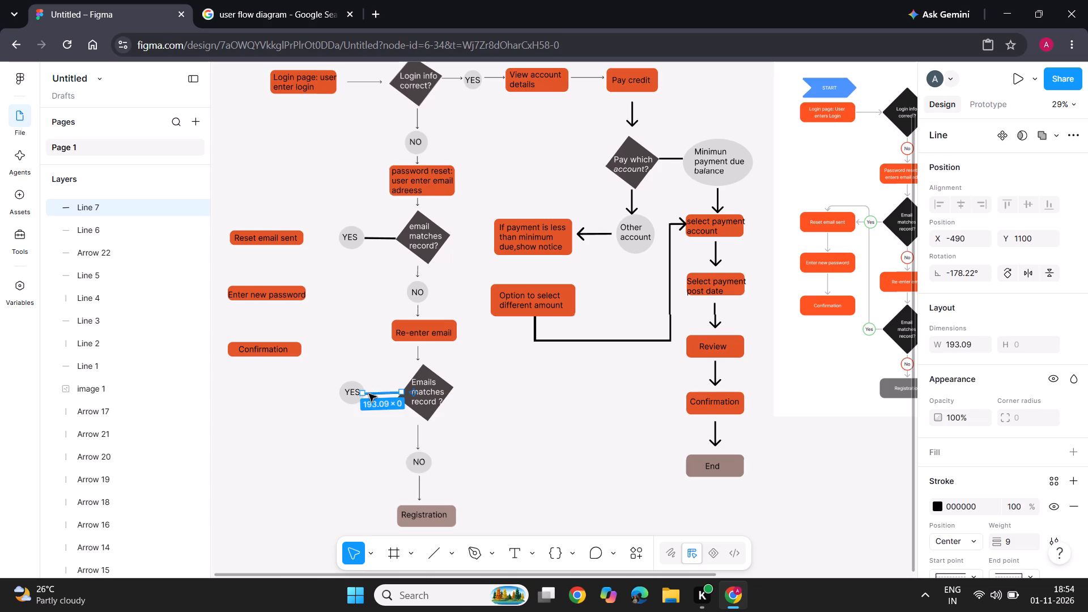
left_click(359, 423)
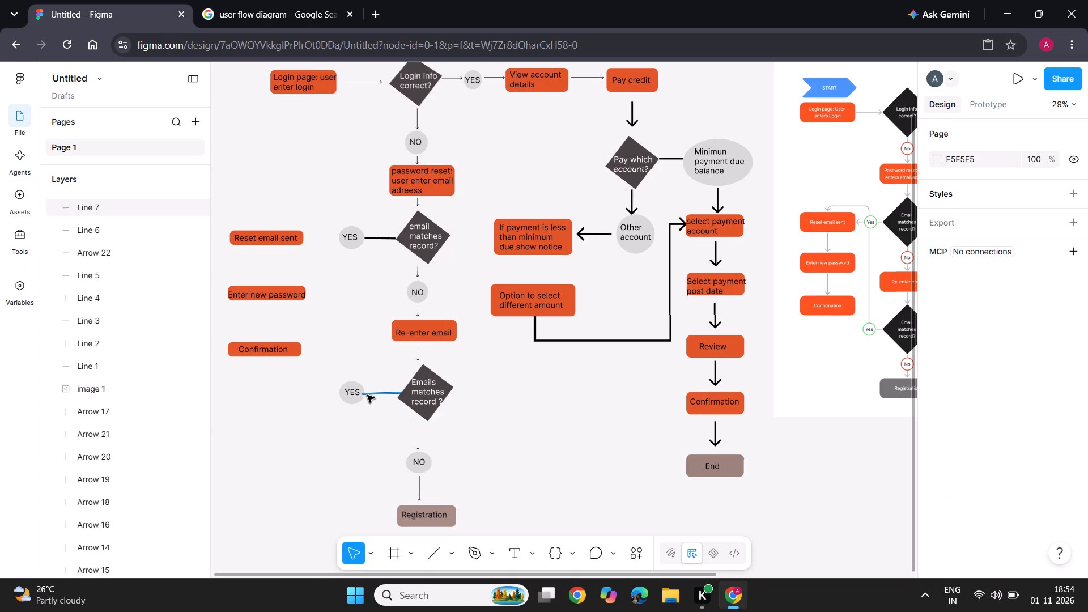
left_click(364, 393)
left_click(363, 393)
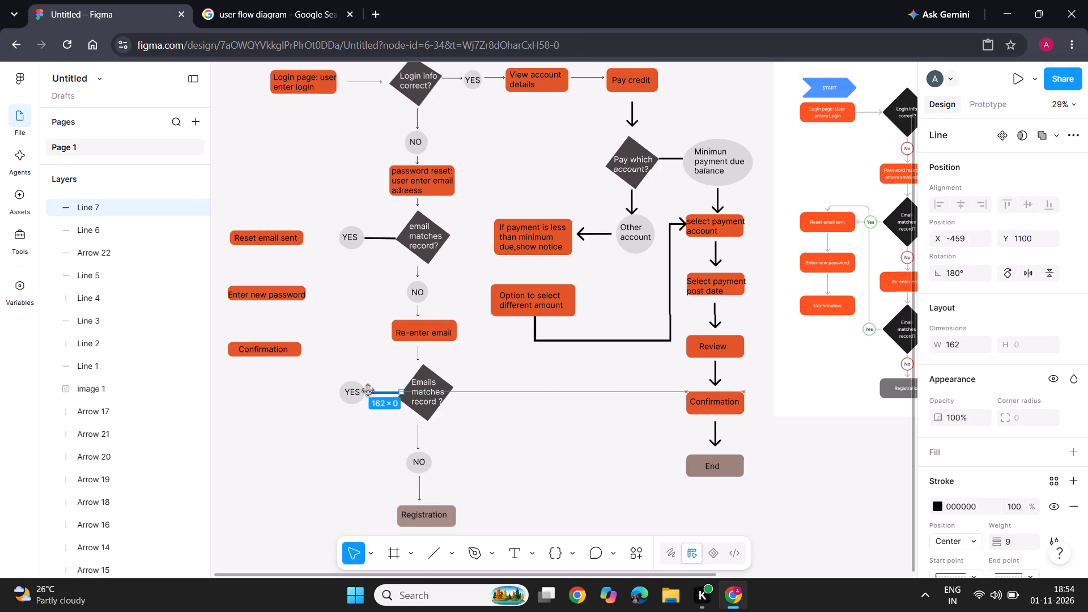
left_click(359, 424)
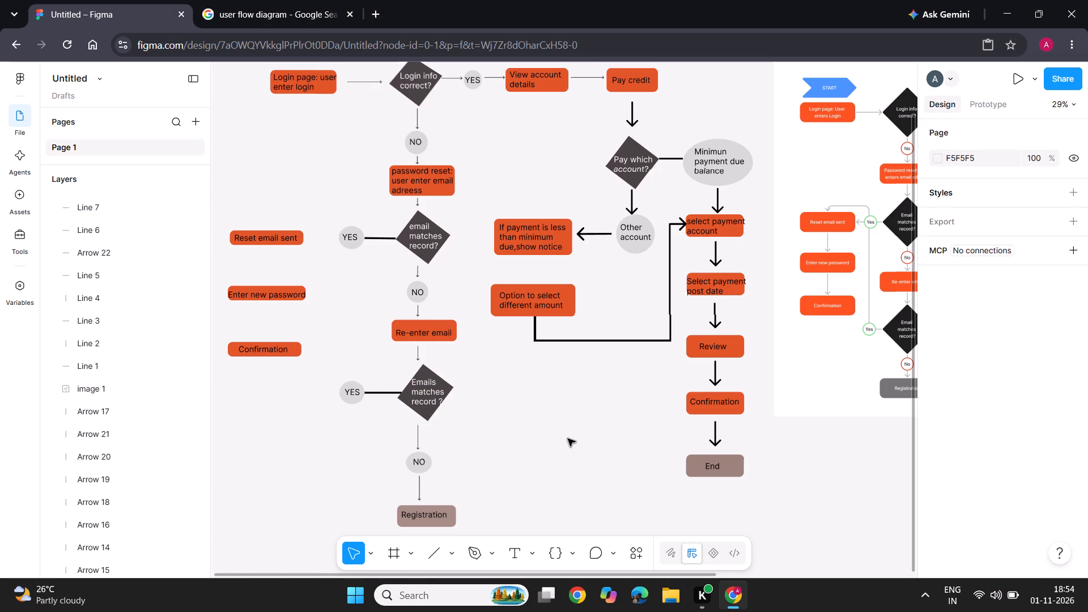
Draw a vertical line about 650 long from the upper YES circle down to the lower YES circle.
left_click(430, 549)
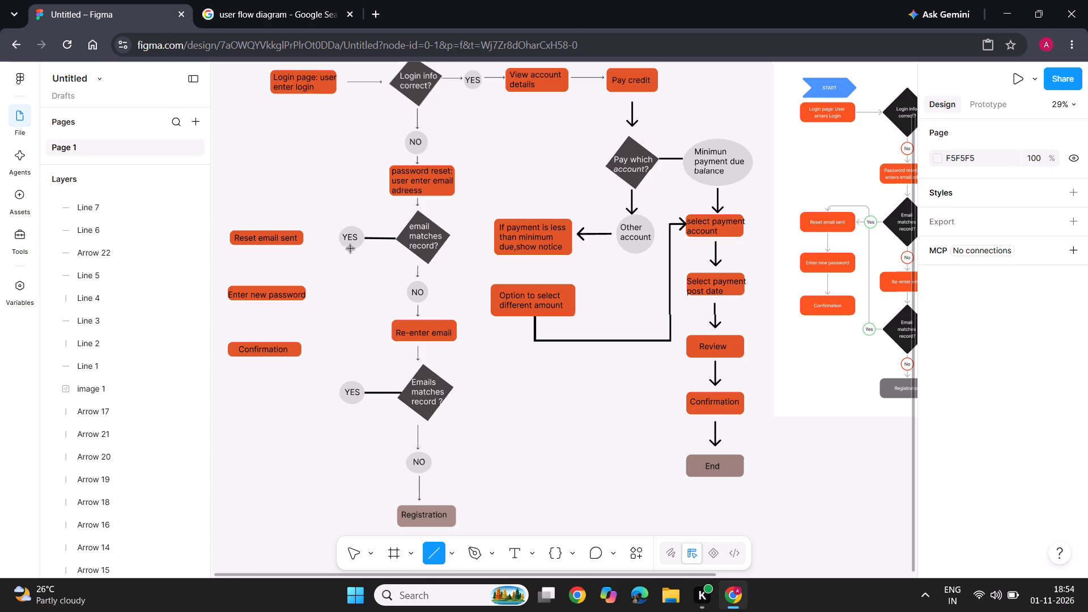
left_click_drag(351, 249, 352, 320)
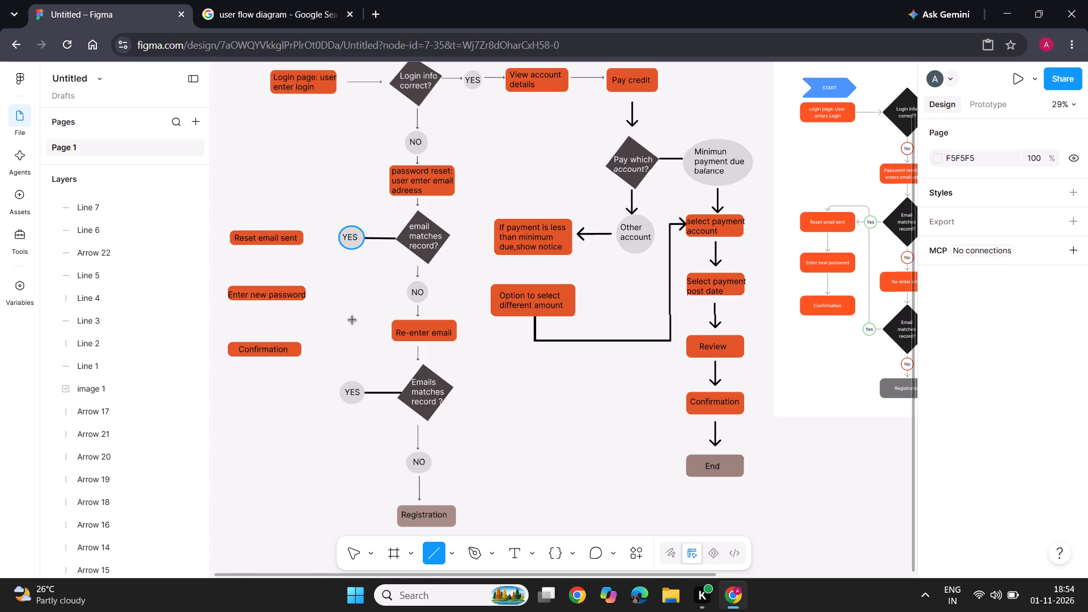
left_click_drag(352, 320, 353, 381)
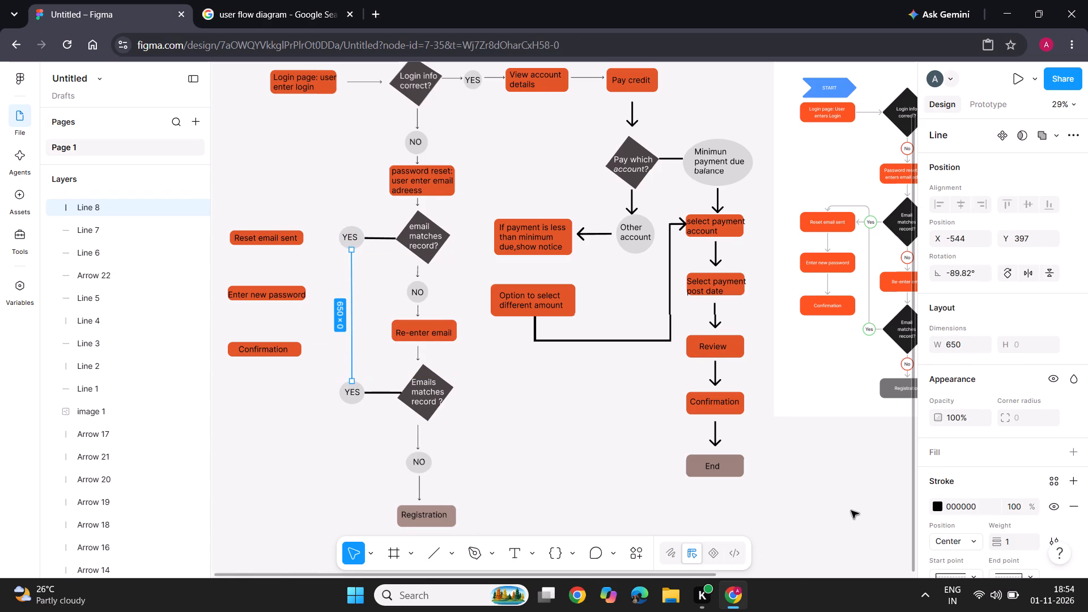
Set the stroke weight of the vertical line between the two YES circles to 9.
left_click(1025, 542)
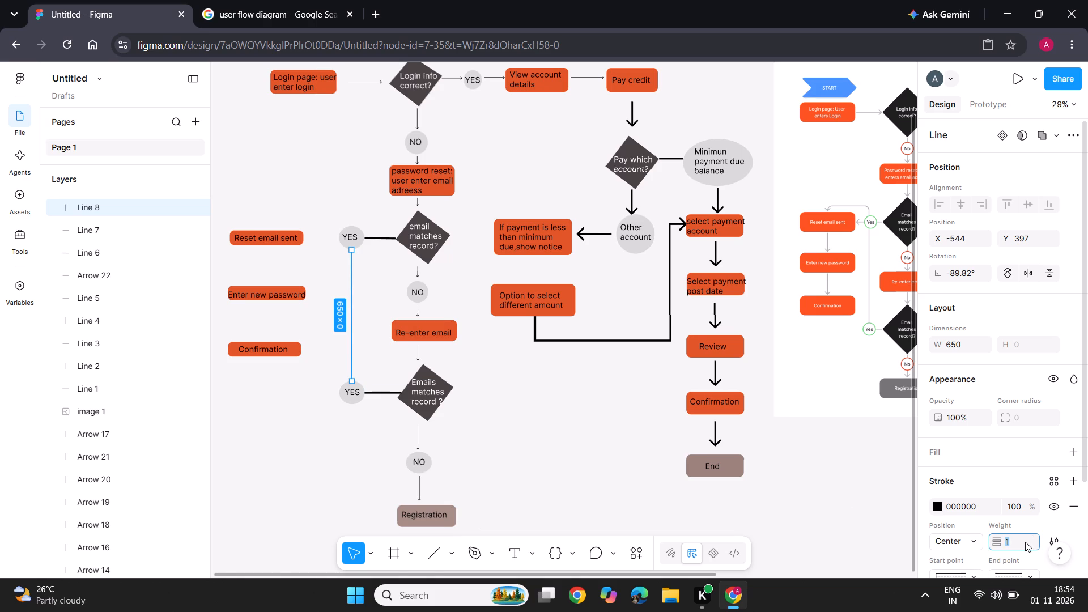
key("Up")
key("Up")
key("Up")
key("Up")
key("Up")
key("Up")
key("Up")
key("Up")
left_click(680, 445)
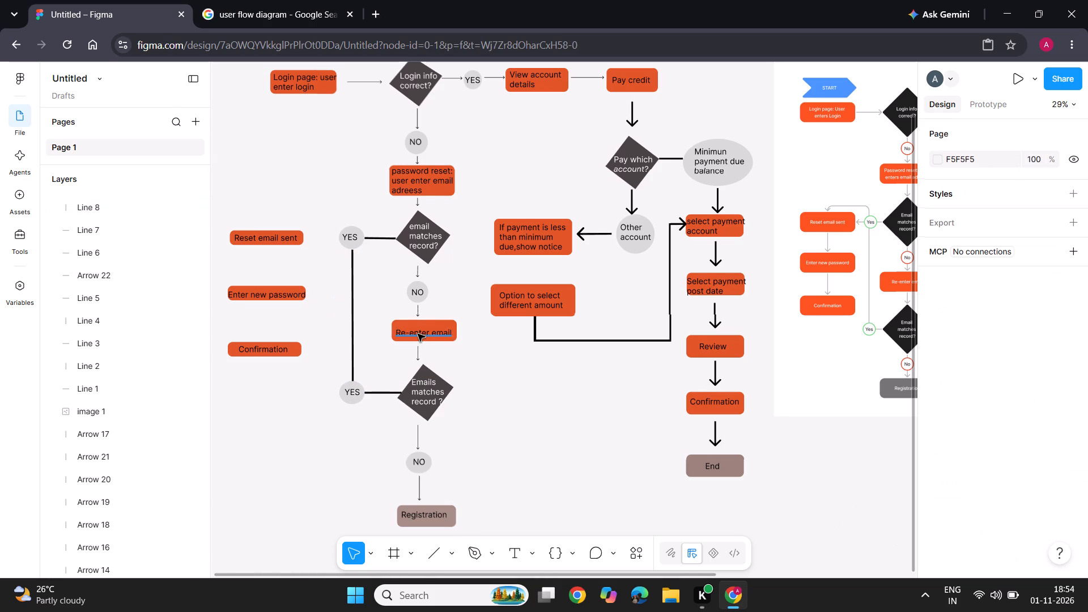
Nudge the vertical line between the two YES circles leftward to X -553.
left_click(351, 305)
key("Left")
key("Left")
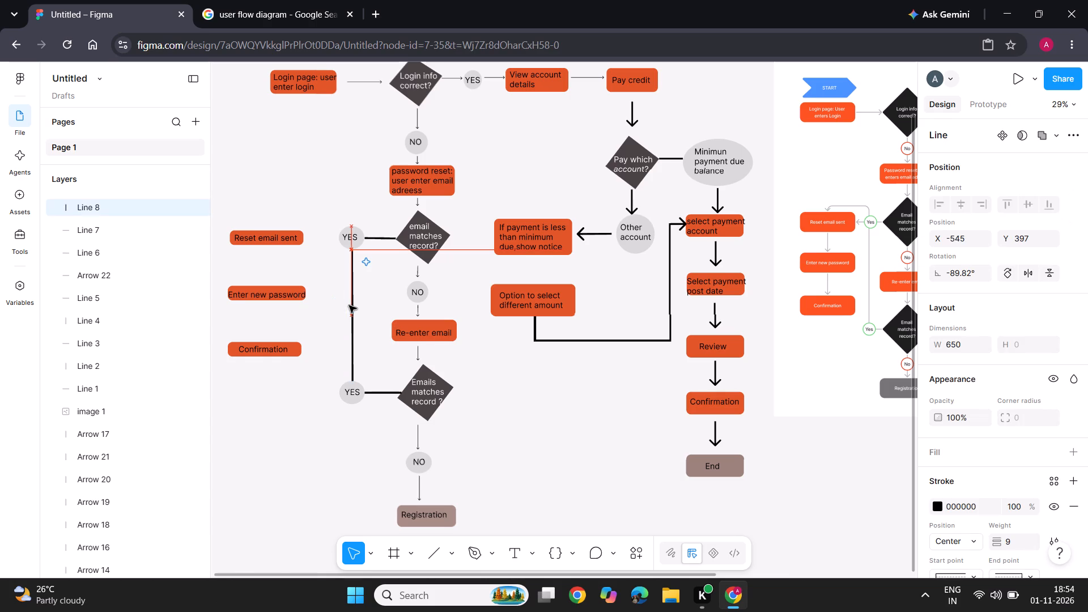
key("Left")
key("Left")
key("Left")
key("Left")
key("Left")
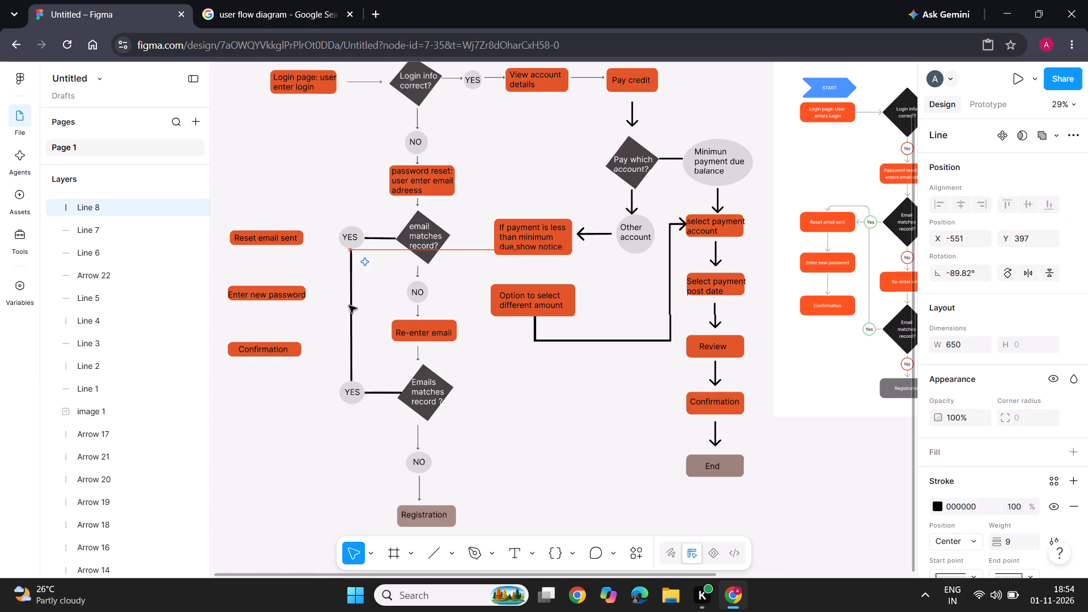
key("Left")
key("Left")
left_click(341, 307)
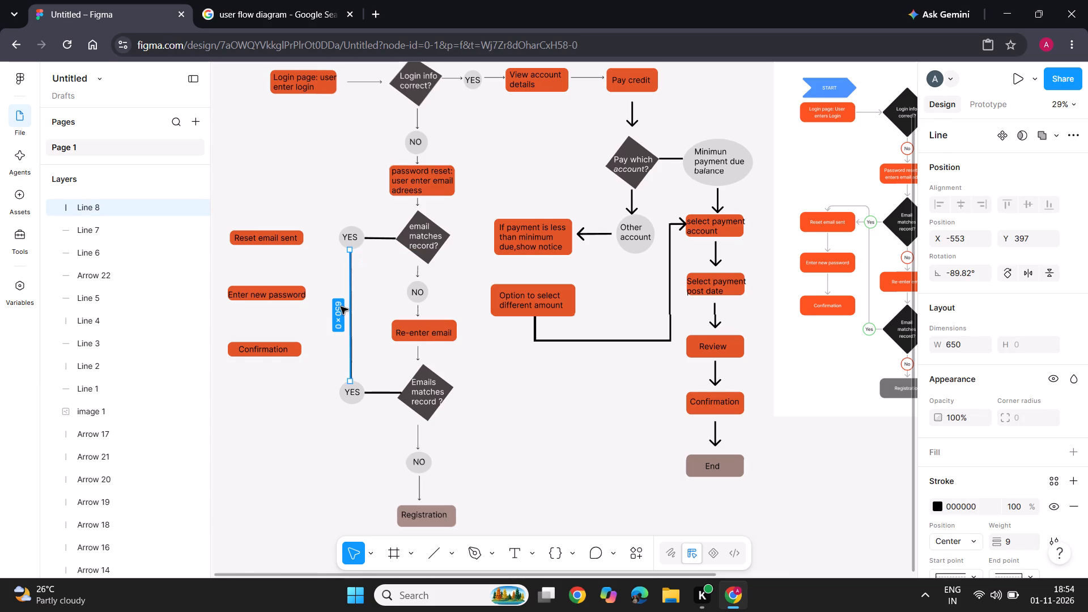
Adjust the top end of the vertical line between the two YES circles, making the line about 653 long.
left_click(350, 252)
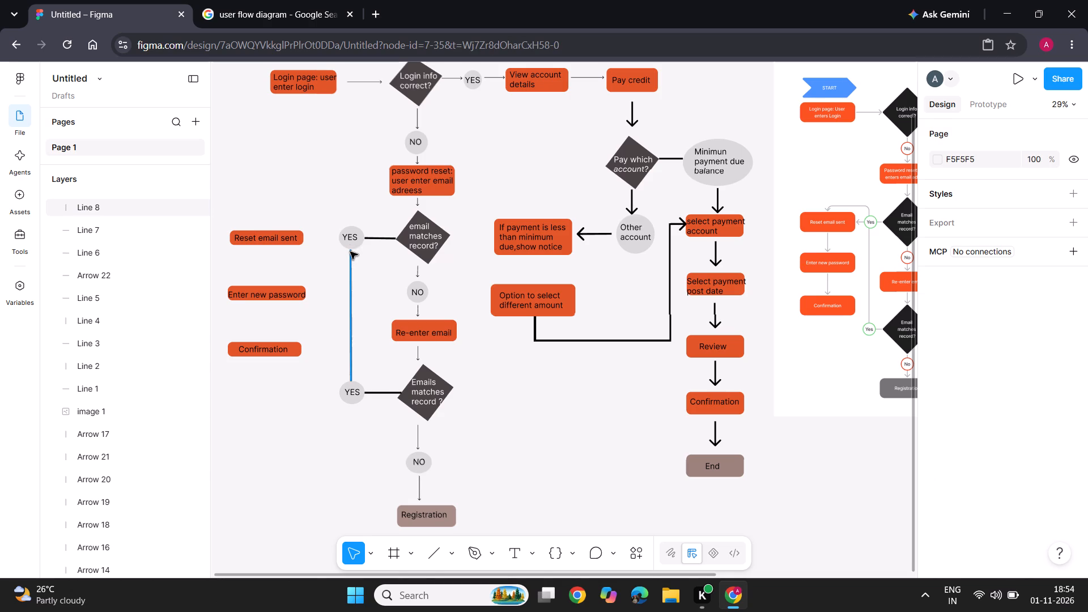
left_click(349, 249)
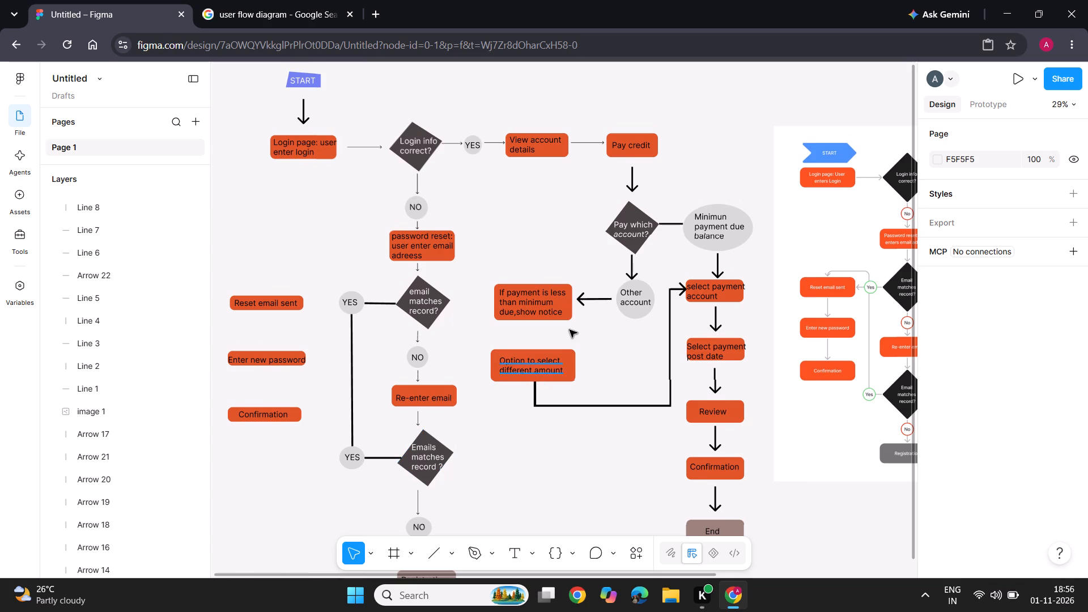
Duplicate the arrow beside "Other account" and fit the copy, about 141 long, from the upper YES circle to "Reset email sent".
left_click(595, 300)
key("ctrl+d")
left_click_drag(595, 300, 326, 303)
left_click_drag(341, 302, 329, 302)
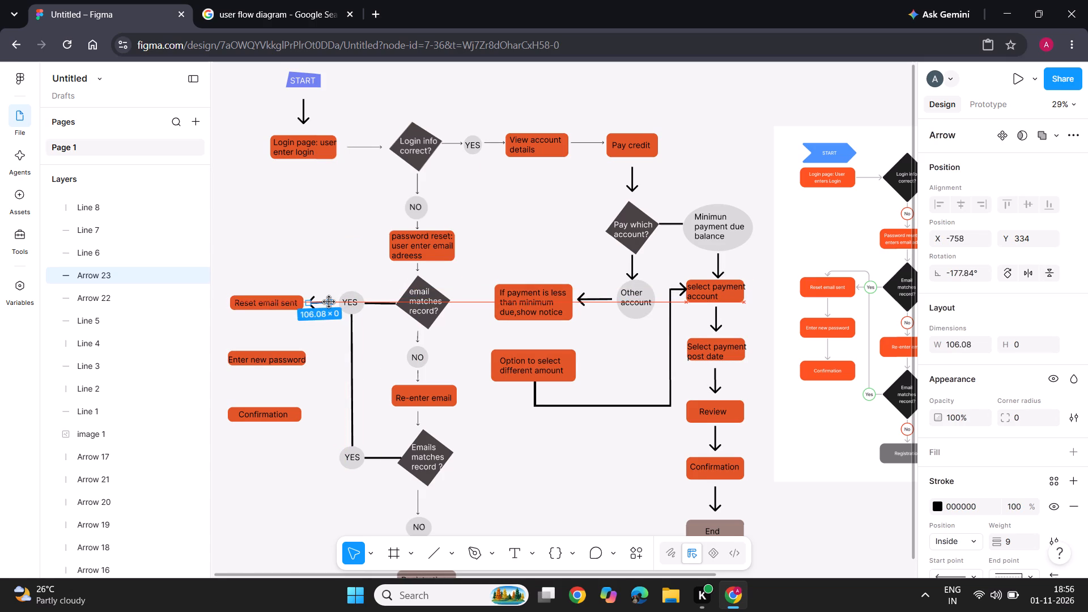
left_click_drag(329, 302, 331, 302)
left_click(331, 332)
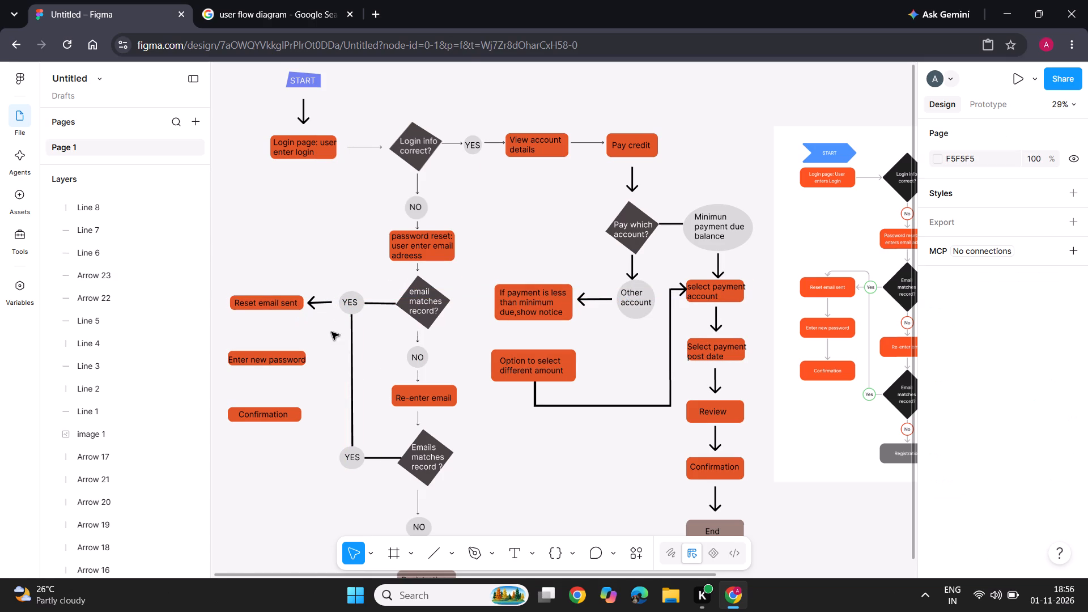
left_click(322, 303)
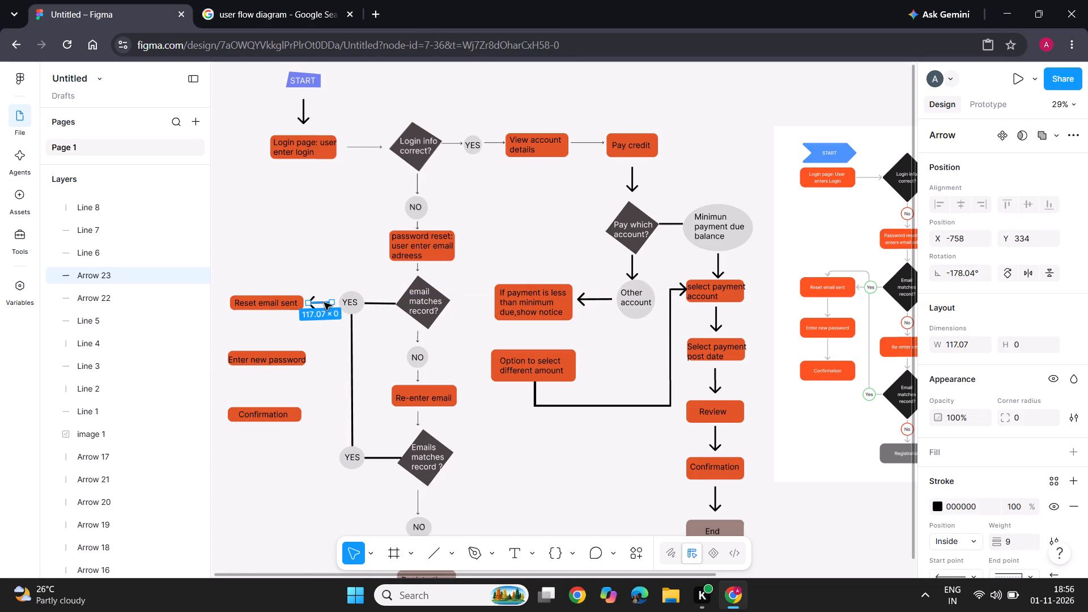
left_click(334, 303)
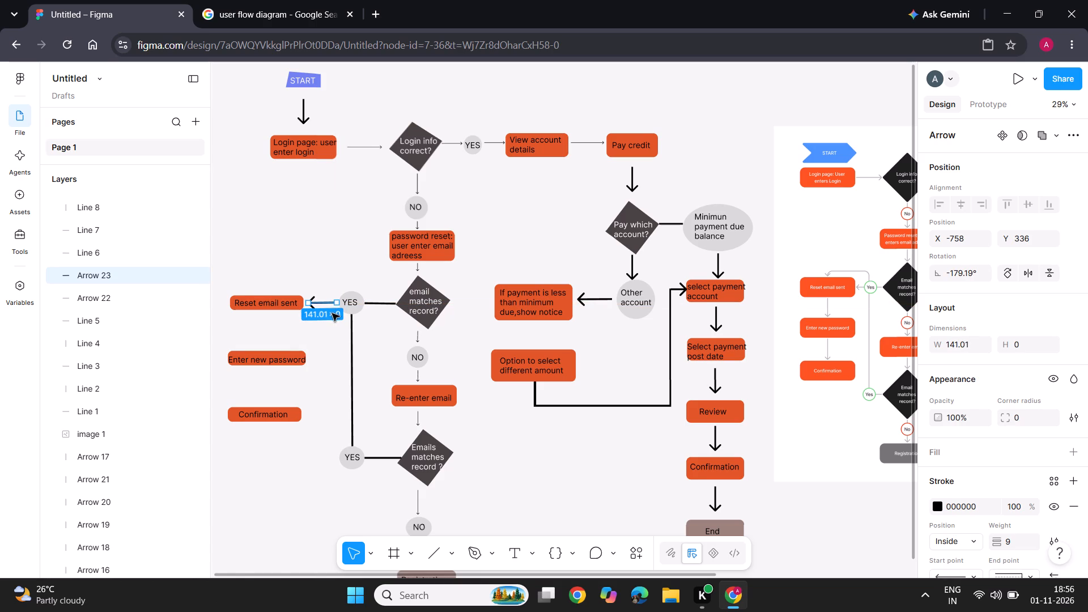
left_click(331, 325)
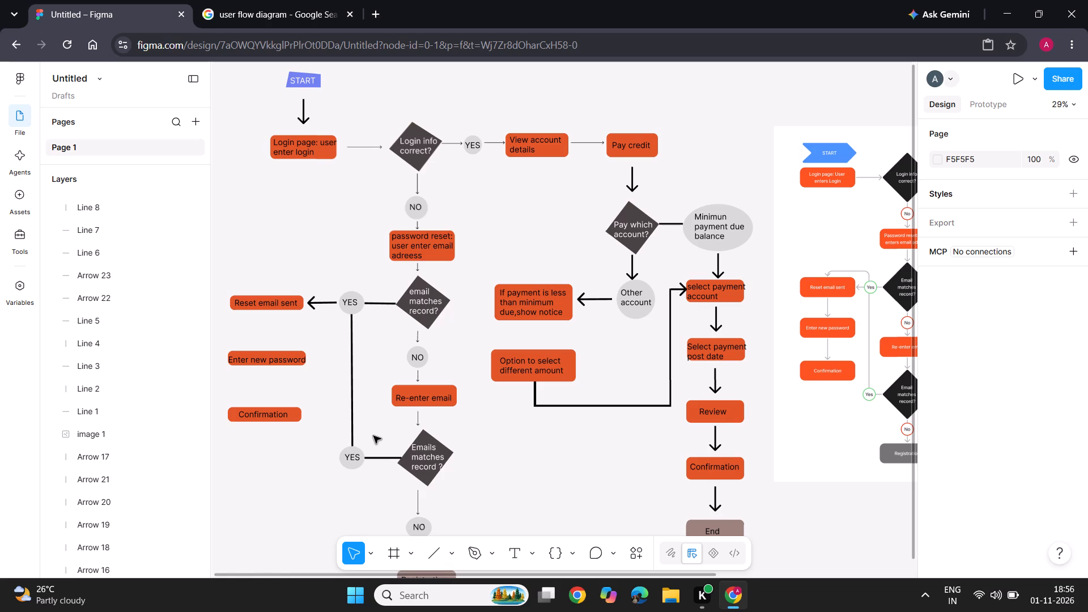
Duplicate the vertical line between the YES circles, place the copy above the upper circle and shorten it to about 116.
left_click(352, 420)
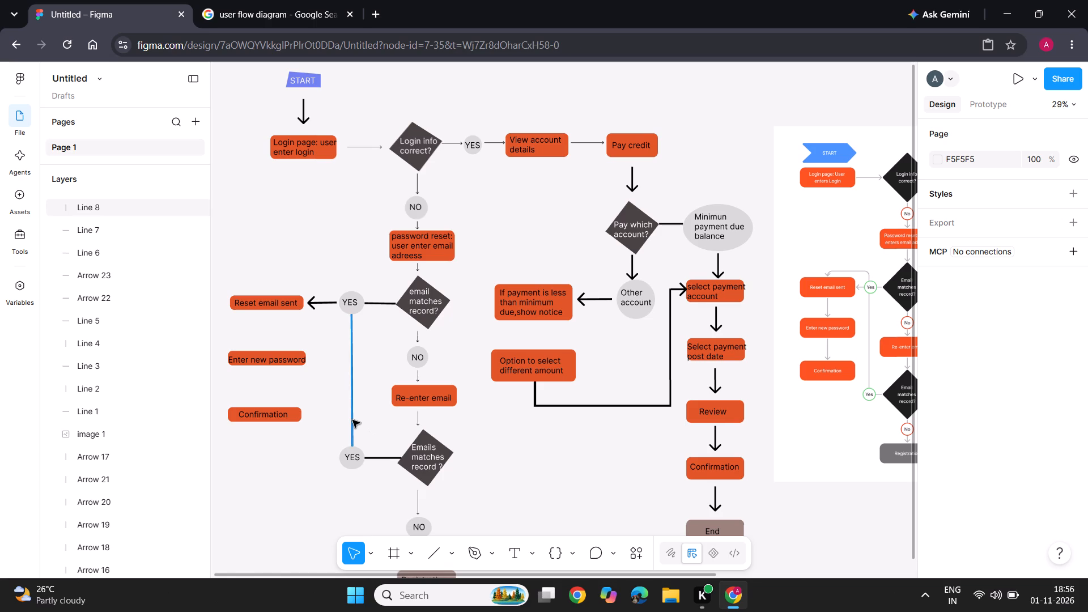
key("ctrl+d")
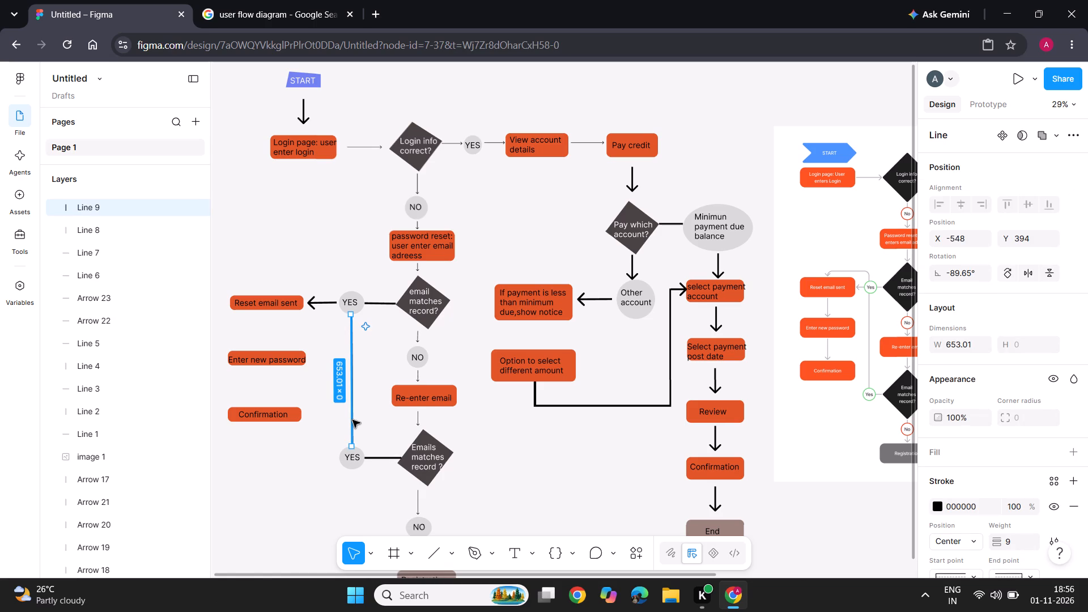
left_click_drag(352, 420, 352, 266)
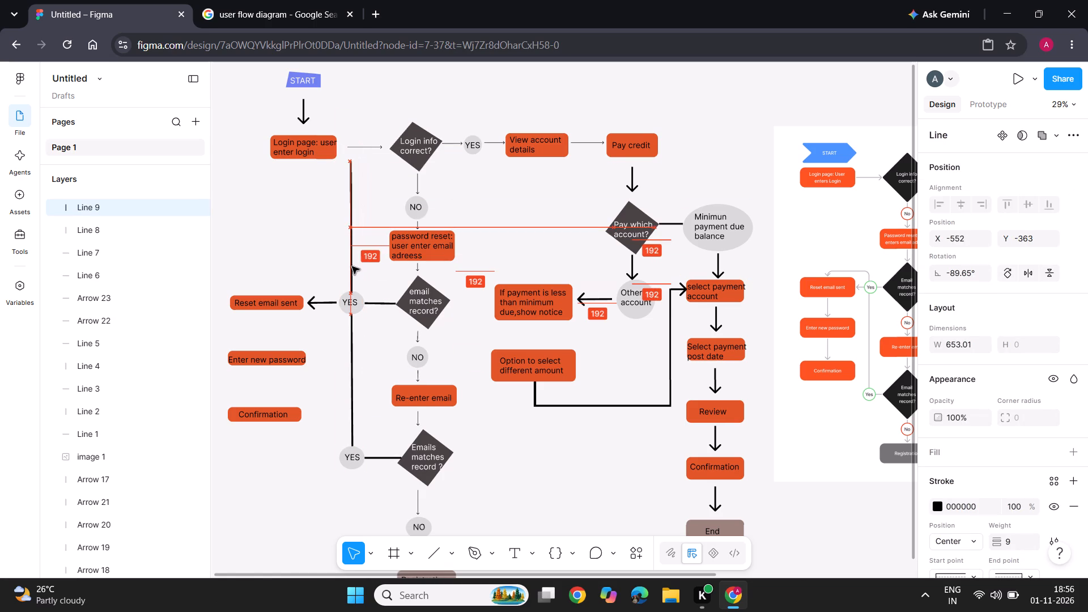
left_click_drag(352, 266, 352, 264)
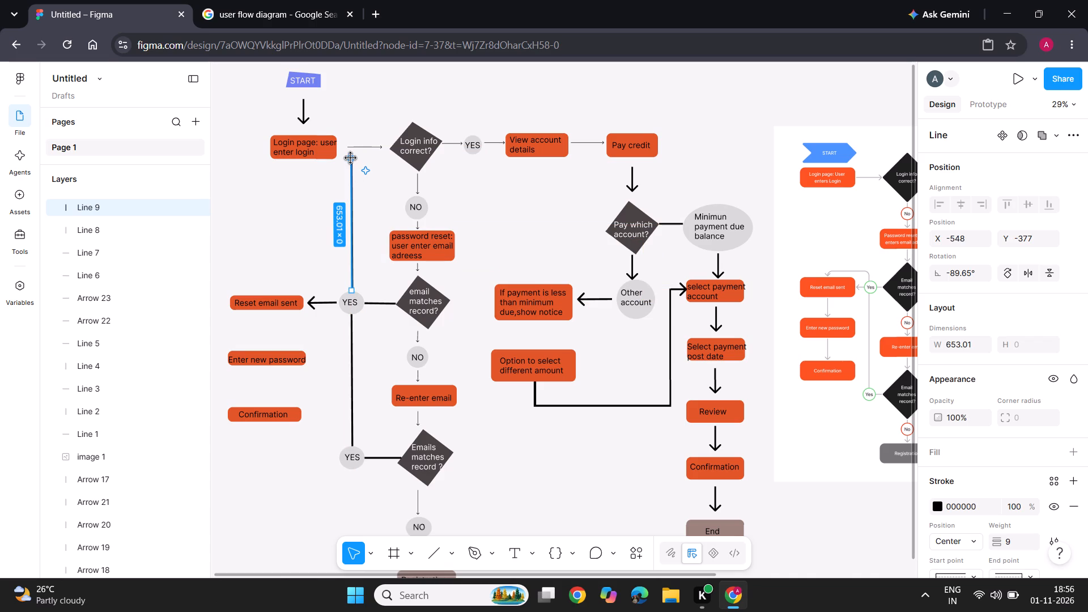
left_click_drag(351, 158, 348, 243)
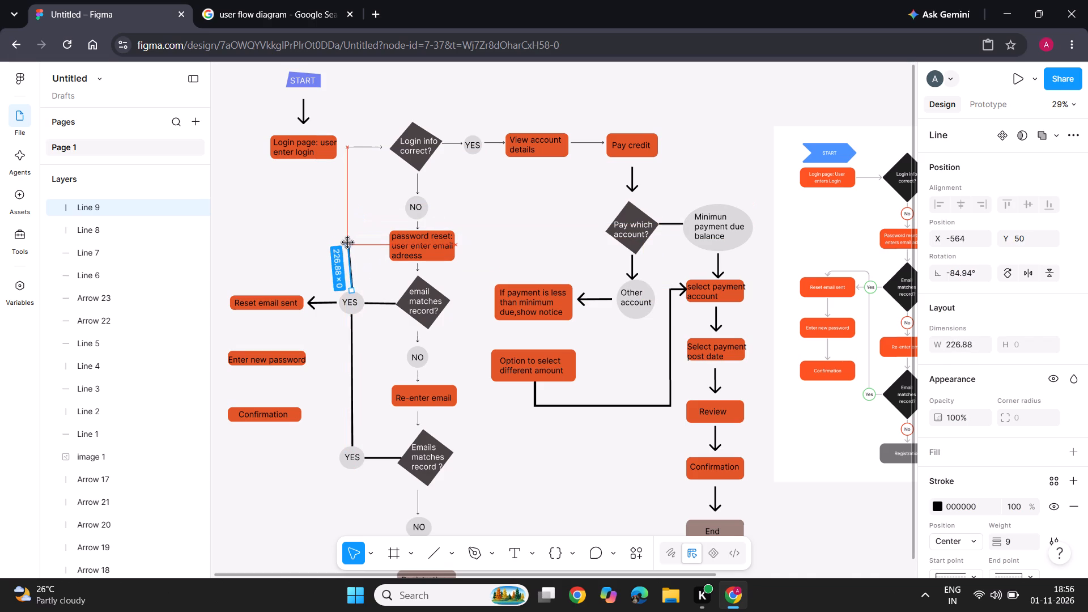
left_click_drag(348, 243, 350, 264)
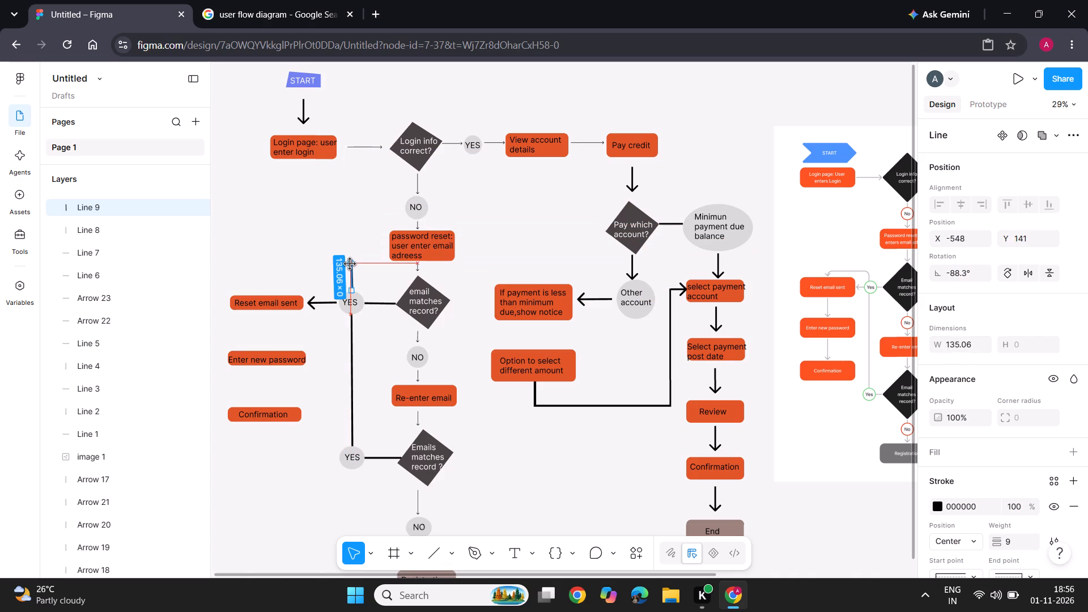
left_click_drag(350, 264, 350, 266)
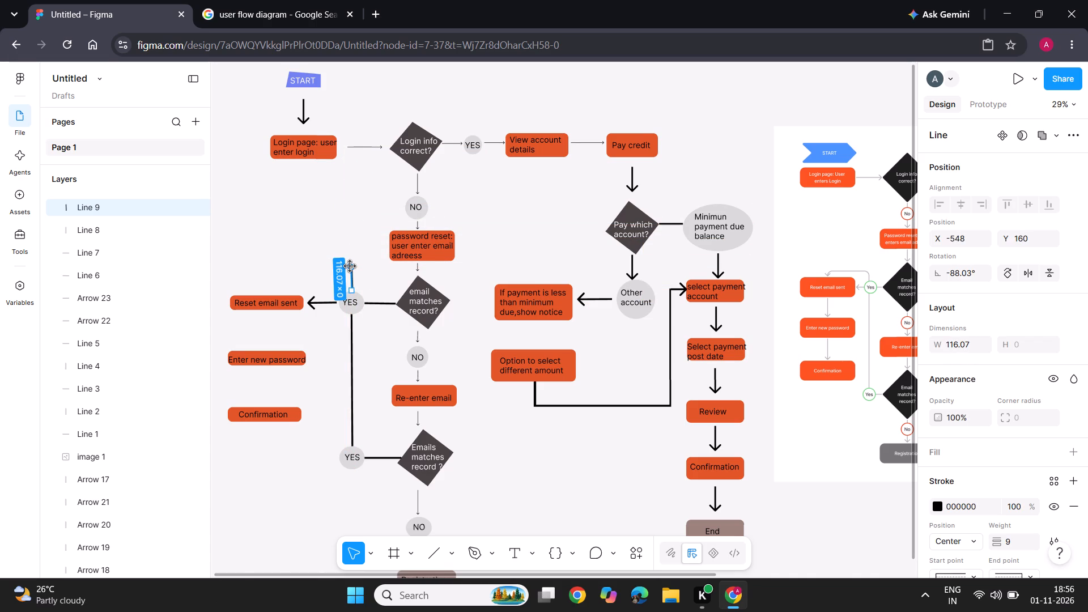
Draw a level line about 431 long from the top of the short vertical line to above "Reset email sent".
left_click(430, 551)
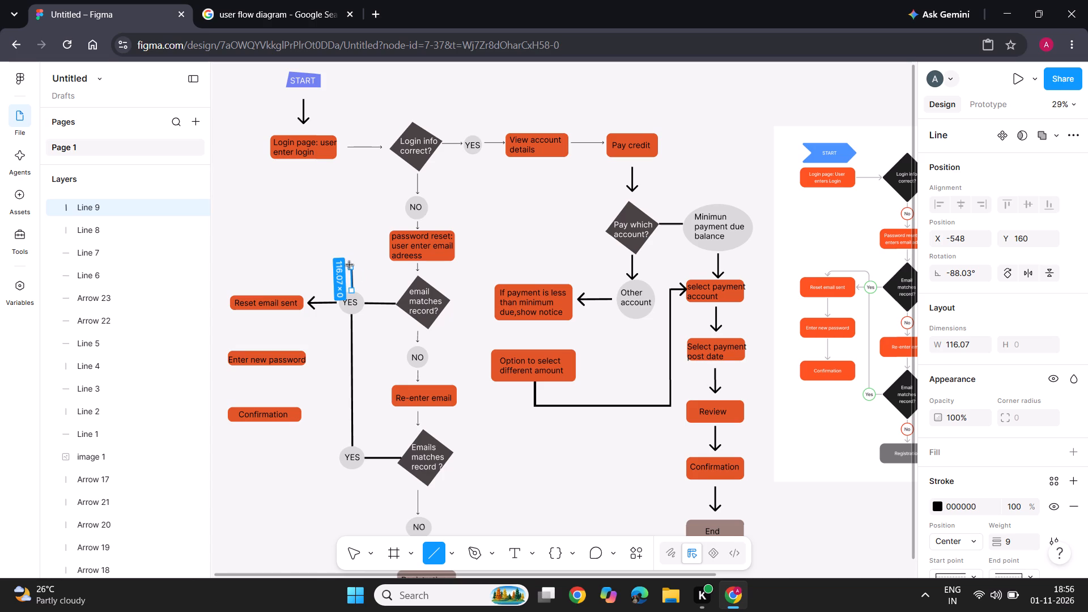
left_click_drag(352, 266, 333, 266)
left_click_drag(333, 266, 278, 264)
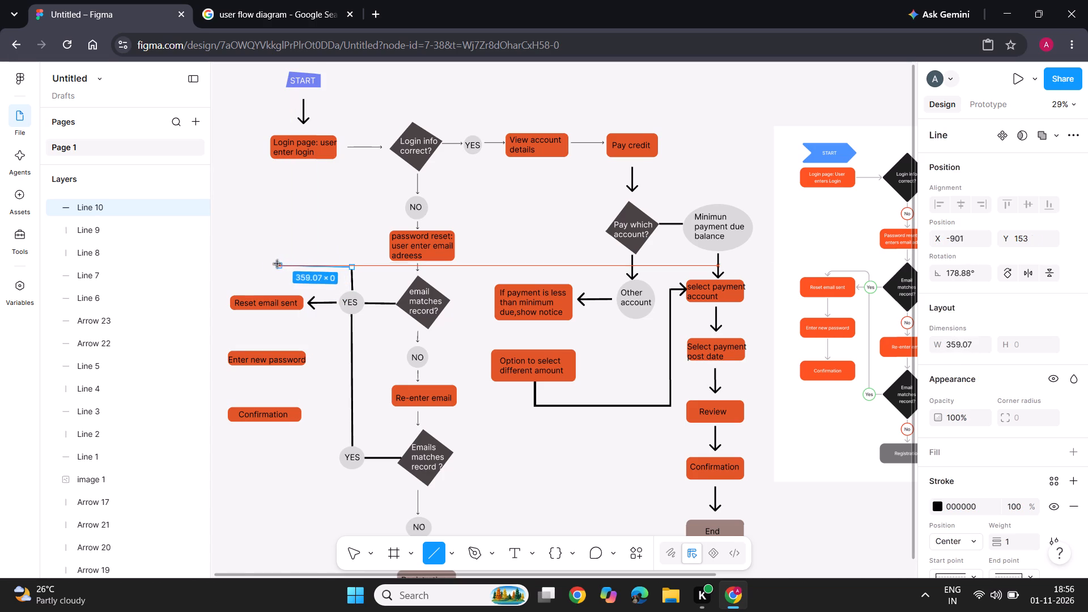
left_click_drag(278, 264, 406, 255)
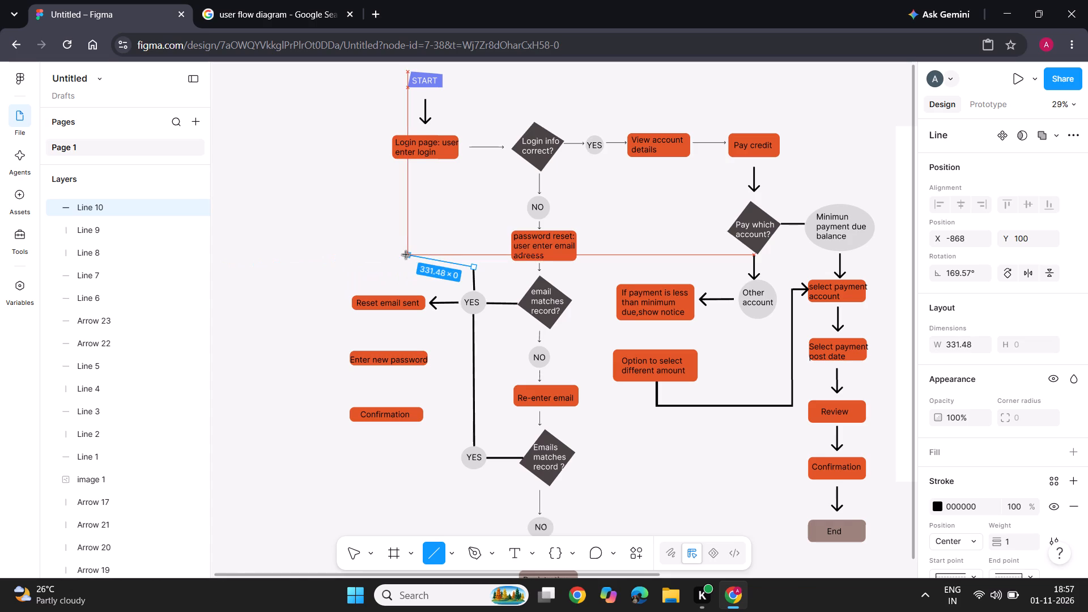
left_click_drag(406, 255, 386, 270)
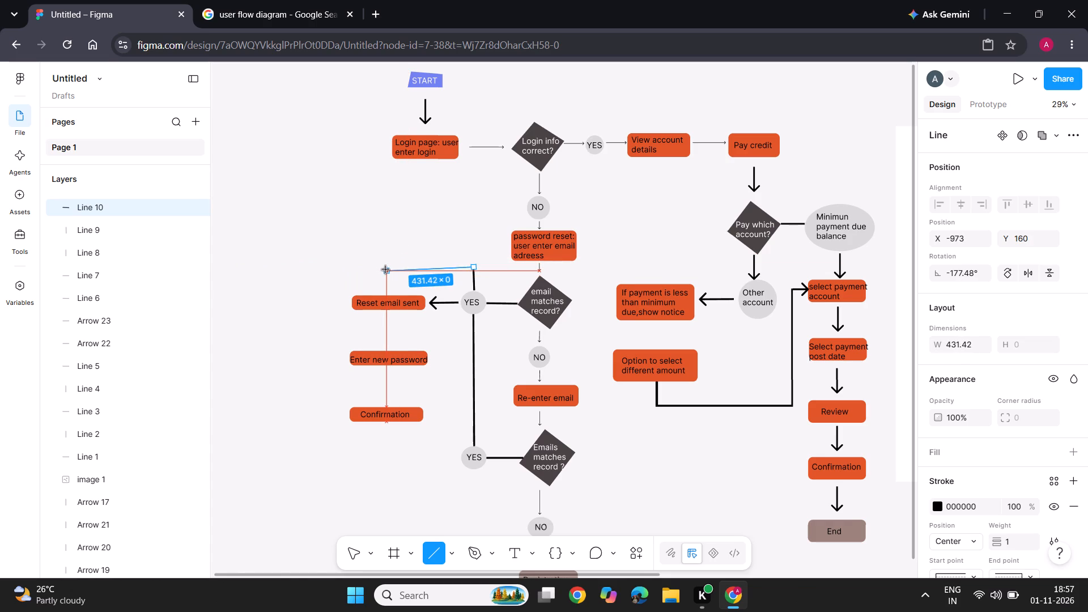
left_click_drag(386, 270, 386, 266)
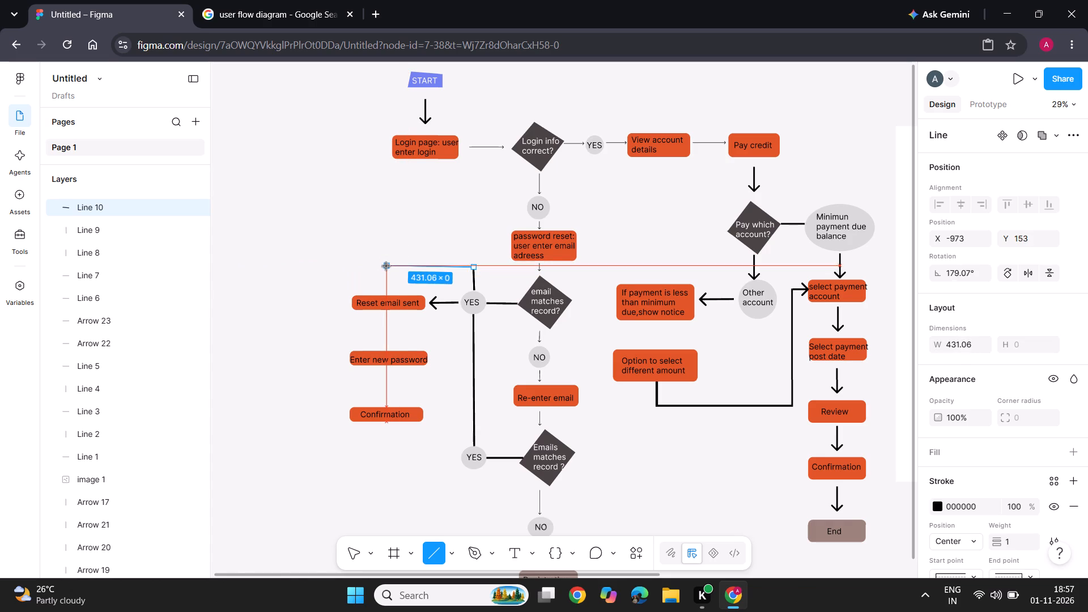
left_click_drag(386, 266, 385, 266)
left_click(338, 253)
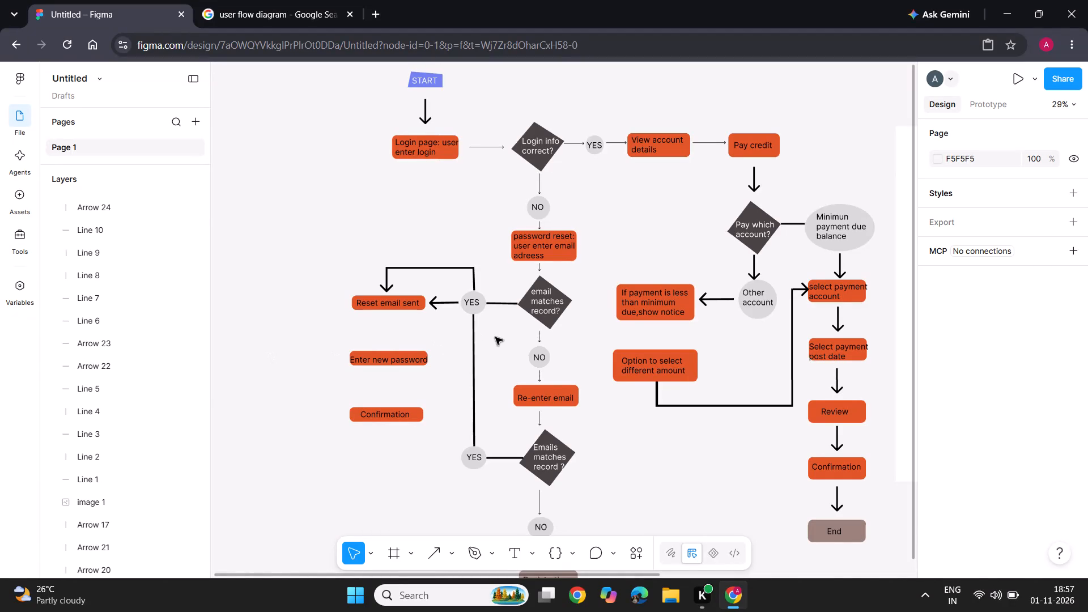
Duplicate the arrow between START and the login page box for the links below "Reset email sent".
scroll(658, 356, "right", 1)
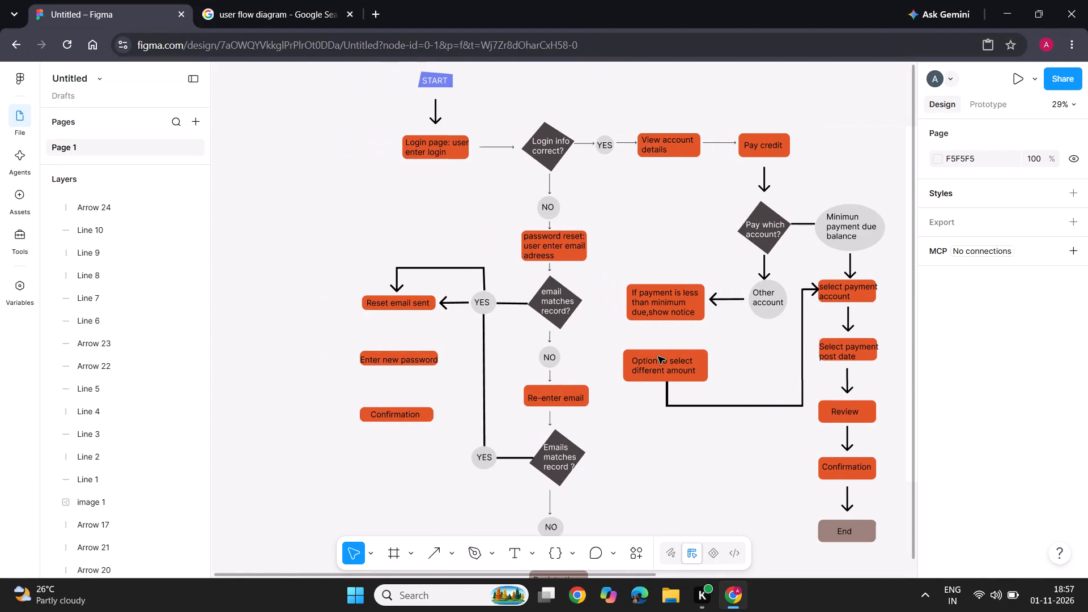
left_click(434, 117)
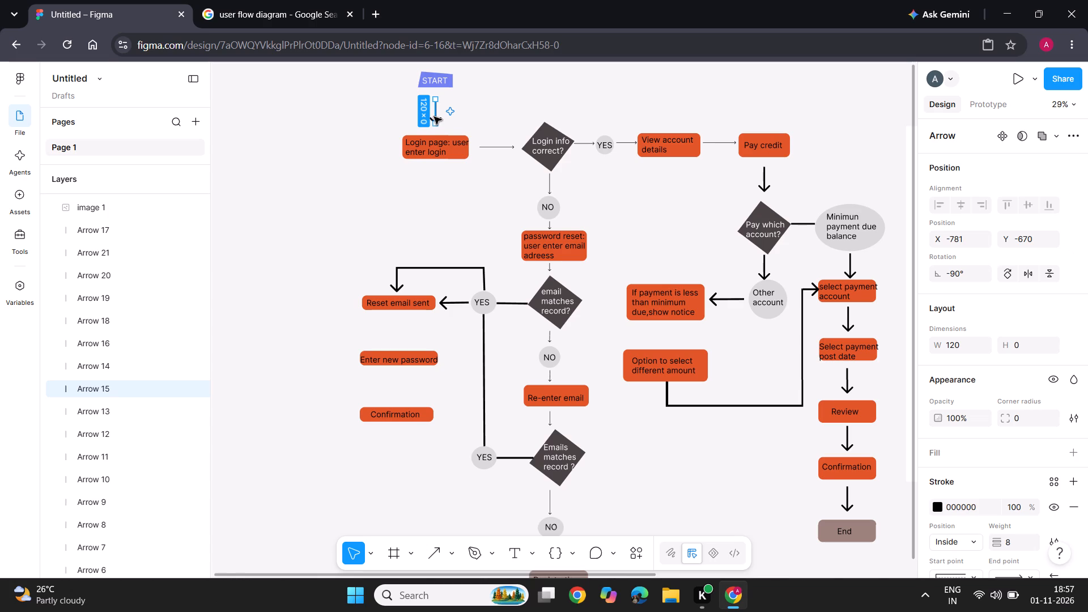
key("shift+d")
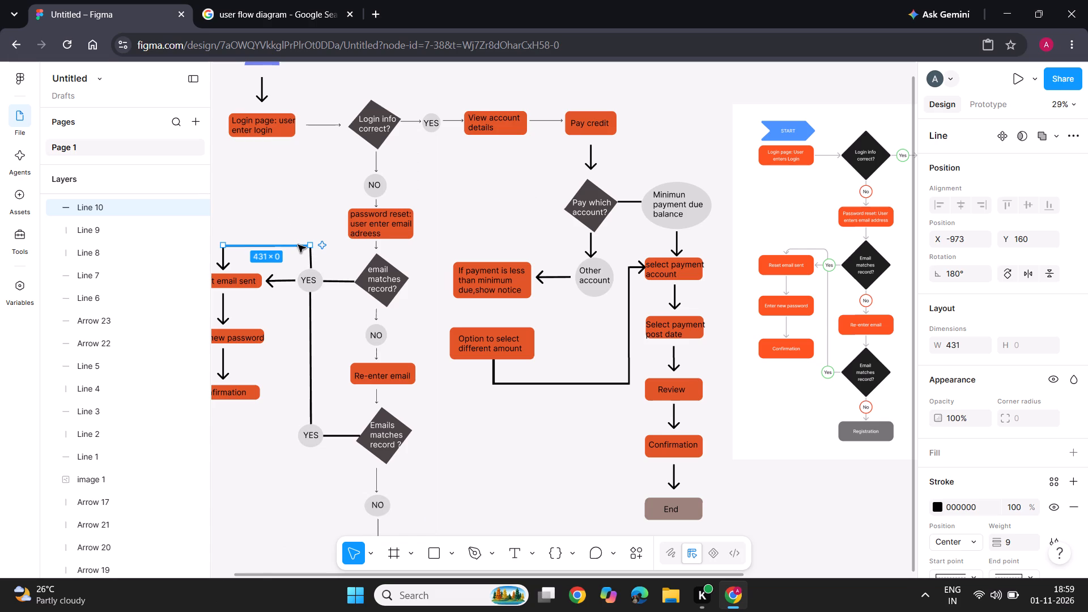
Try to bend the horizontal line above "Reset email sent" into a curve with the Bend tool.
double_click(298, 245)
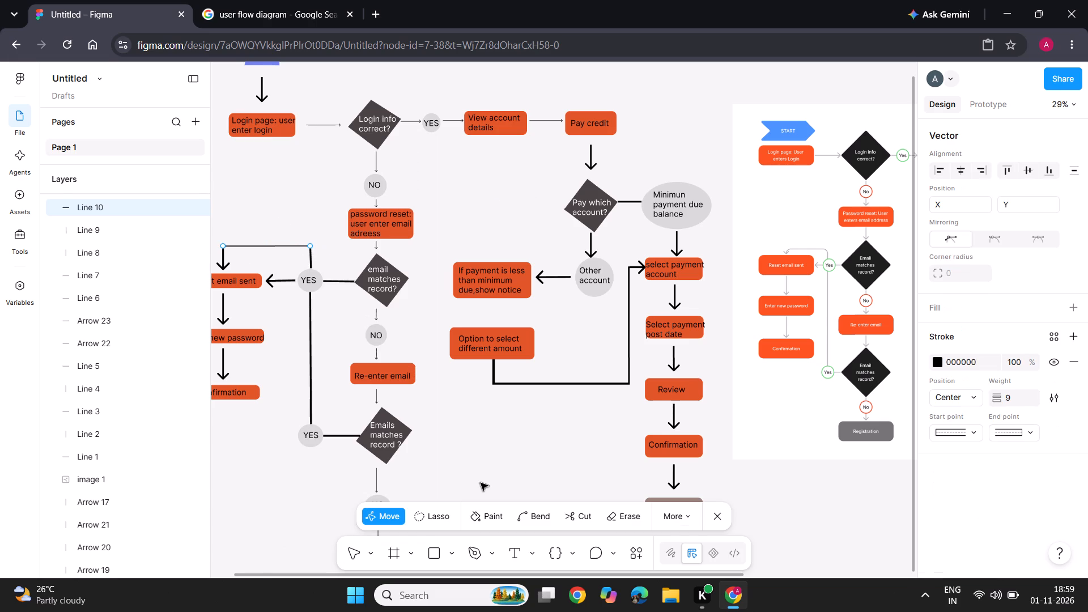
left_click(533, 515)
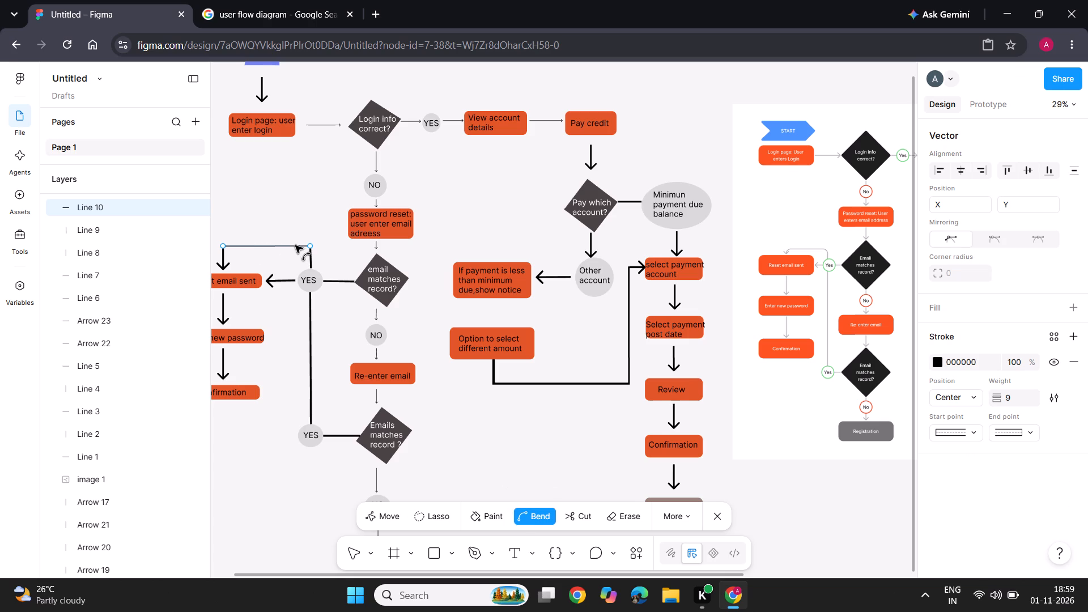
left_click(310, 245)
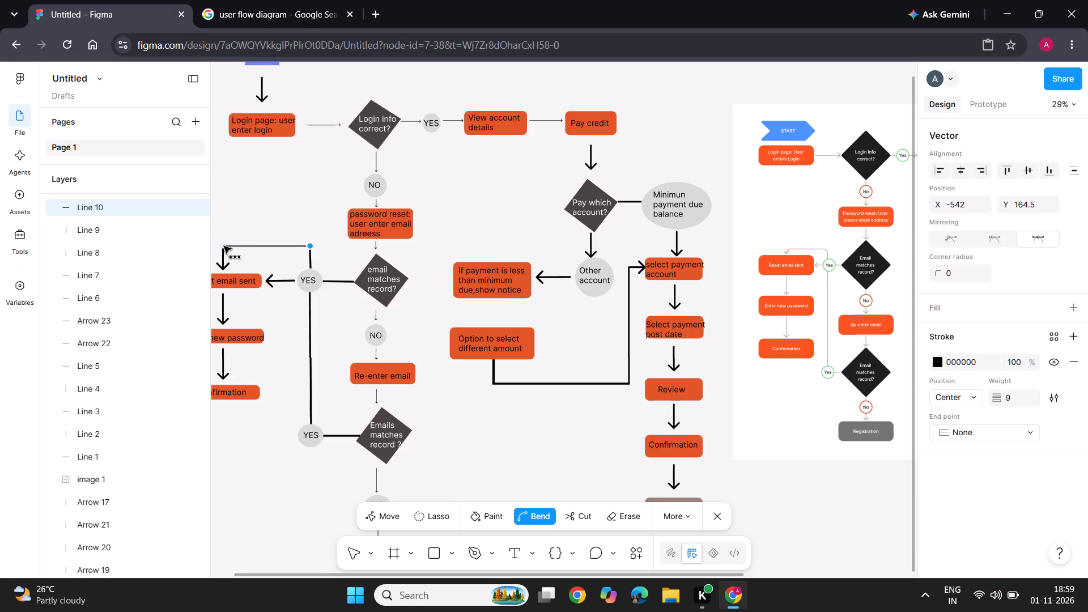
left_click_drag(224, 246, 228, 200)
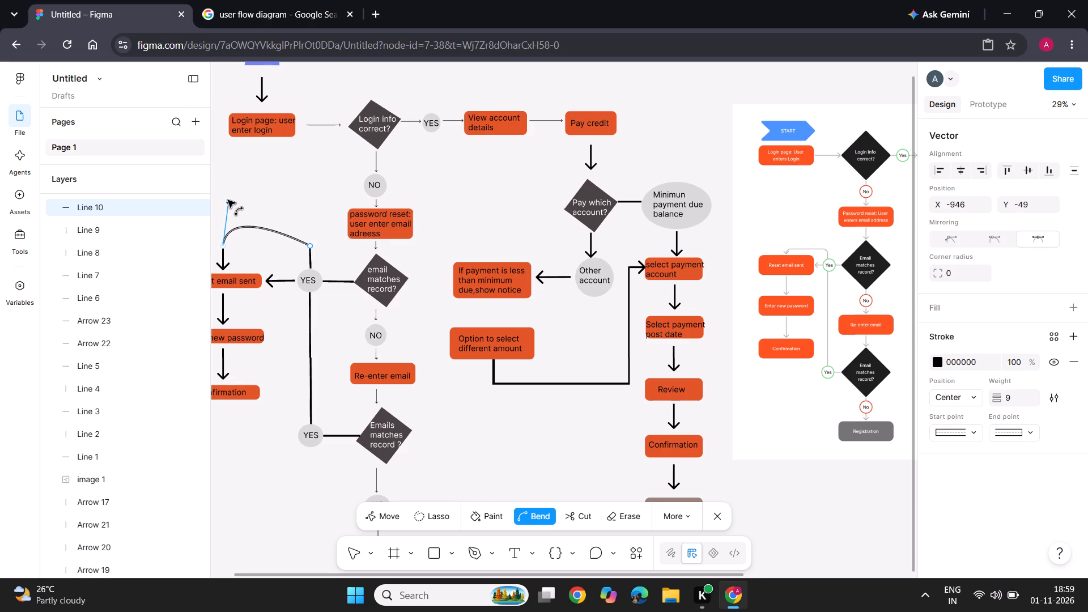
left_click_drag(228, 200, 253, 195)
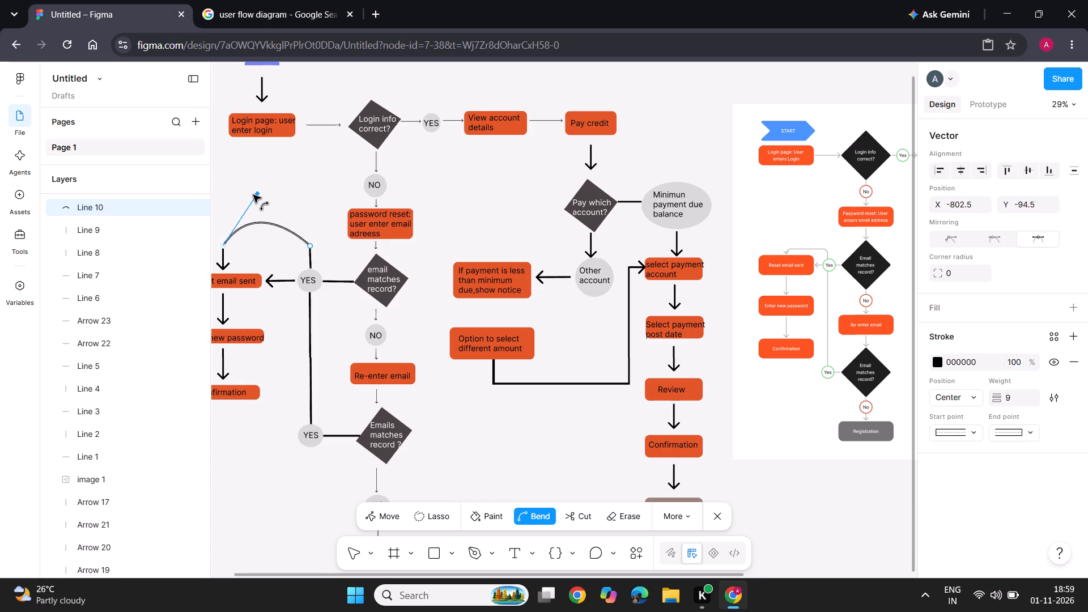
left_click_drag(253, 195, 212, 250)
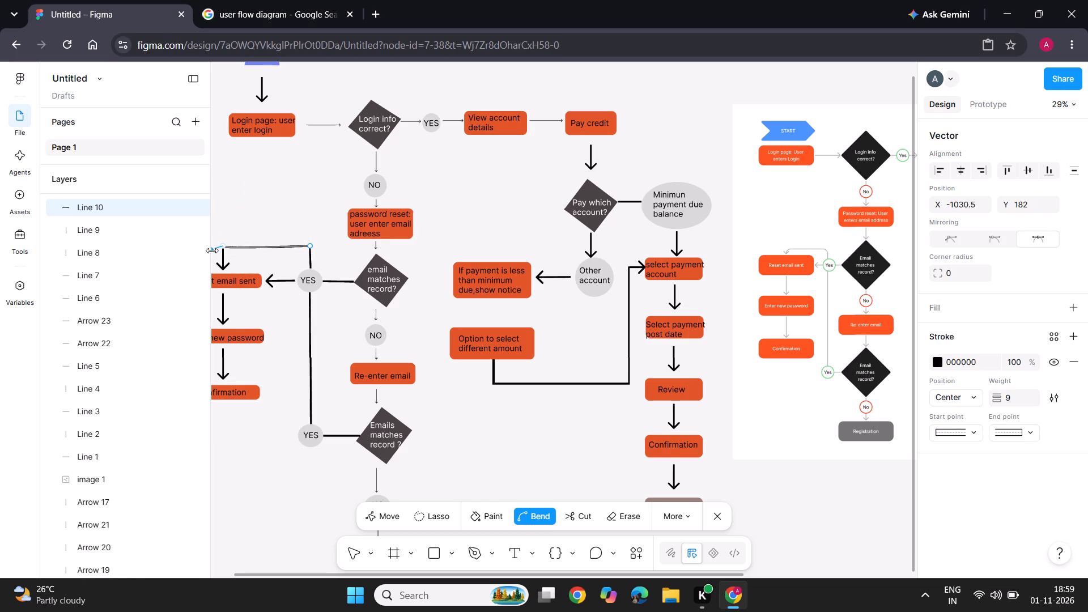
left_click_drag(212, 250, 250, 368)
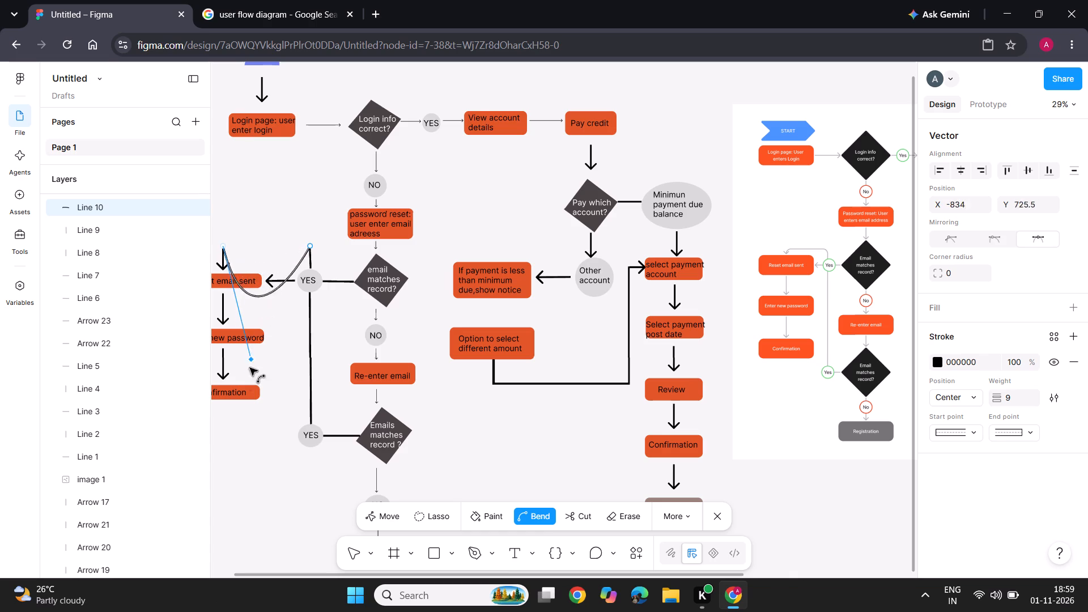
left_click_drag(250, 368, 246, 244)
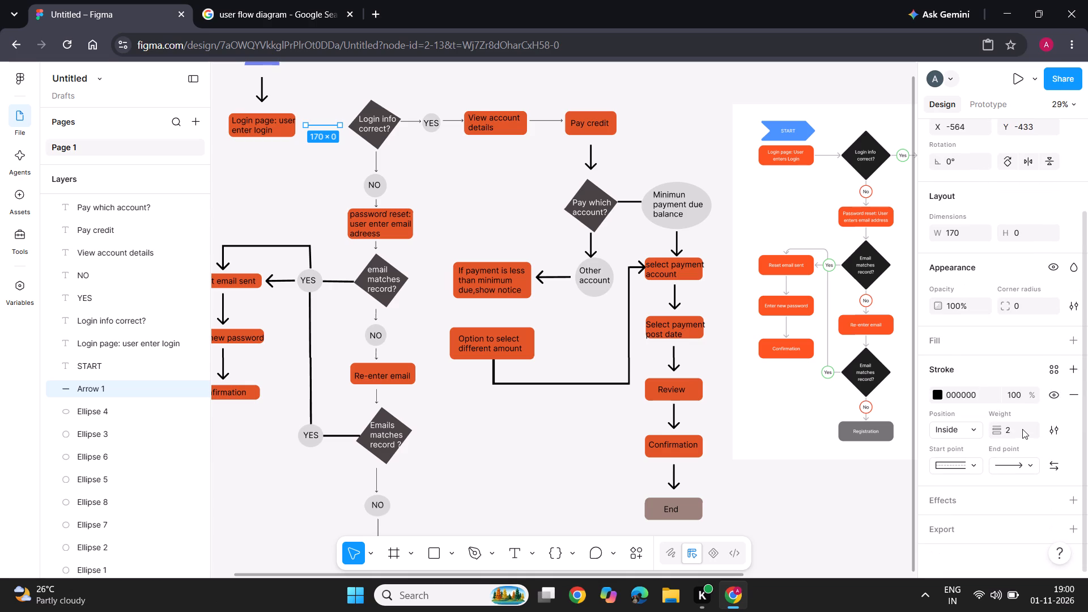
Set the stroke weight of the arrow from the login page box to the "Login info correct?" diamond to 9.
left_click(1022, 429)
key("Up")
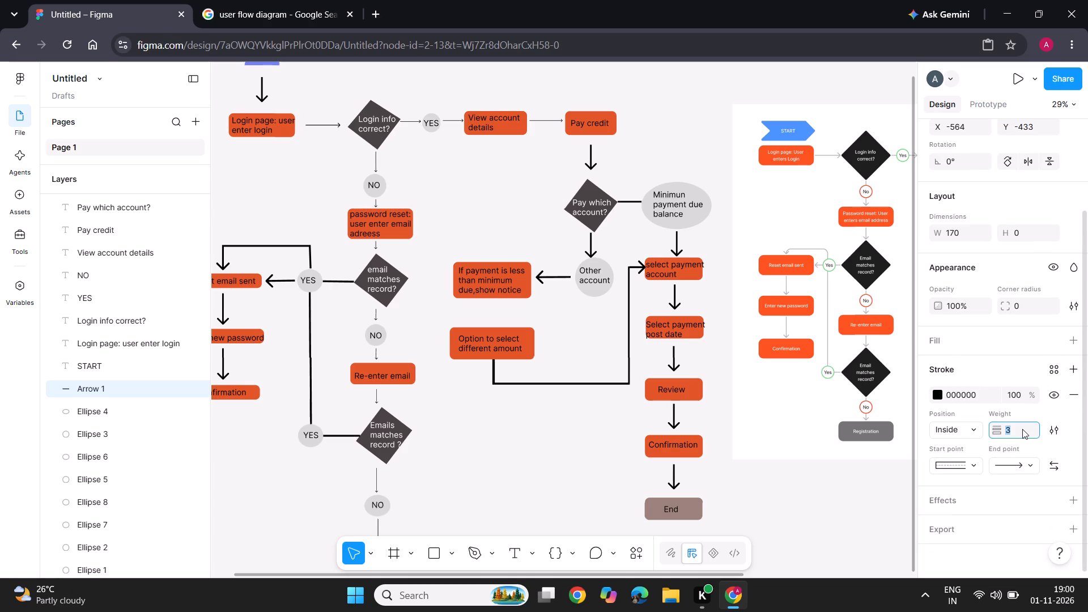
key("Up")
key("Up")
key("Up")
key("Up")
key("Up")
key("Up")
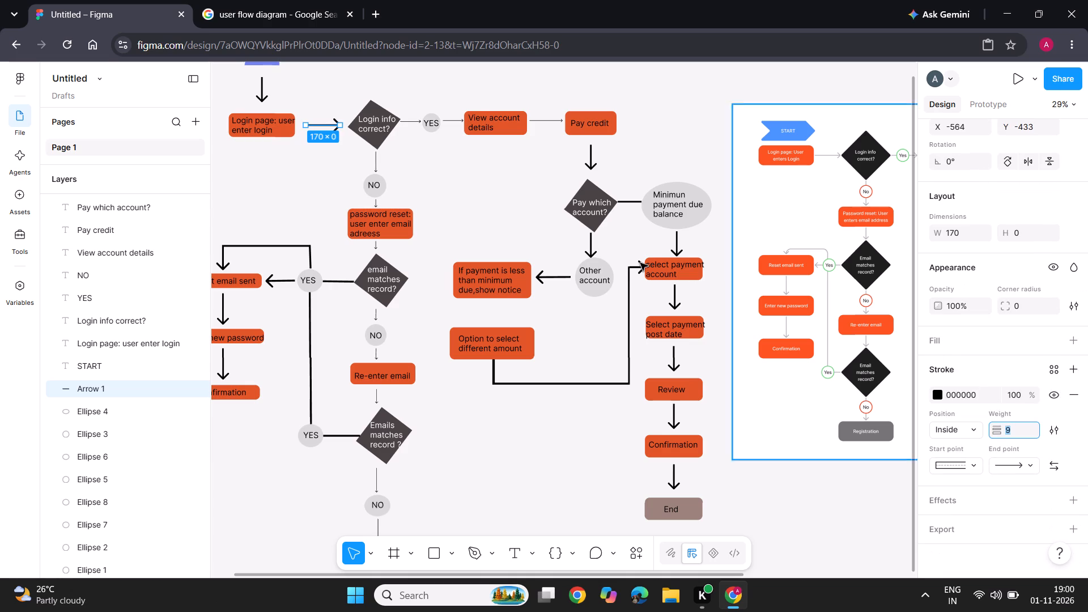
Set the stroke weight of the arrow from the "Login info correct?" diamond to YES to 9.
left_click(415, 122)
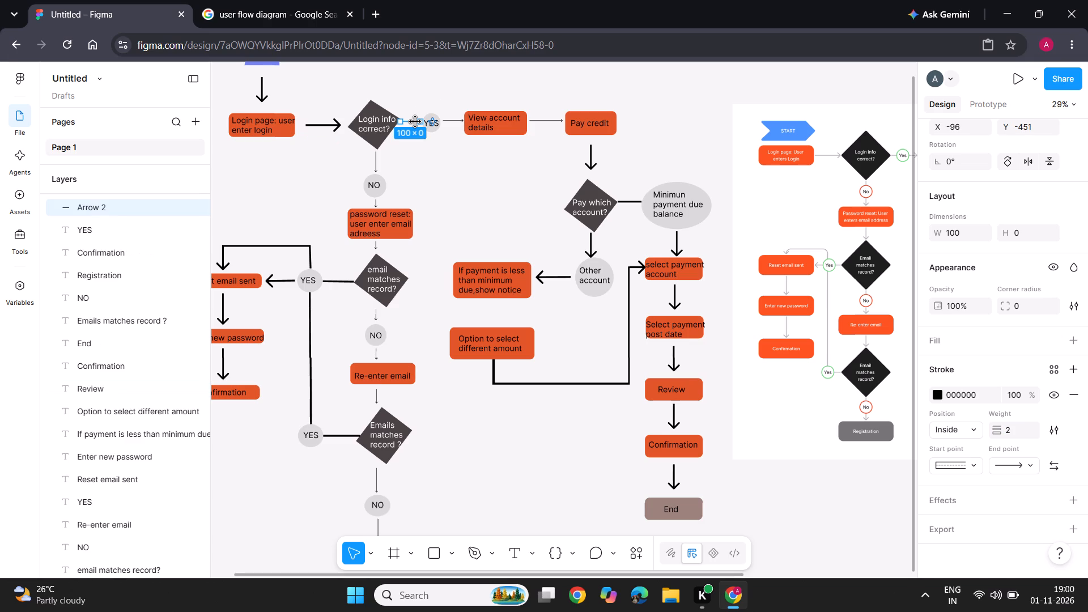
left_click(1032, 430)
key("Up")
key("Up")
key("Up")
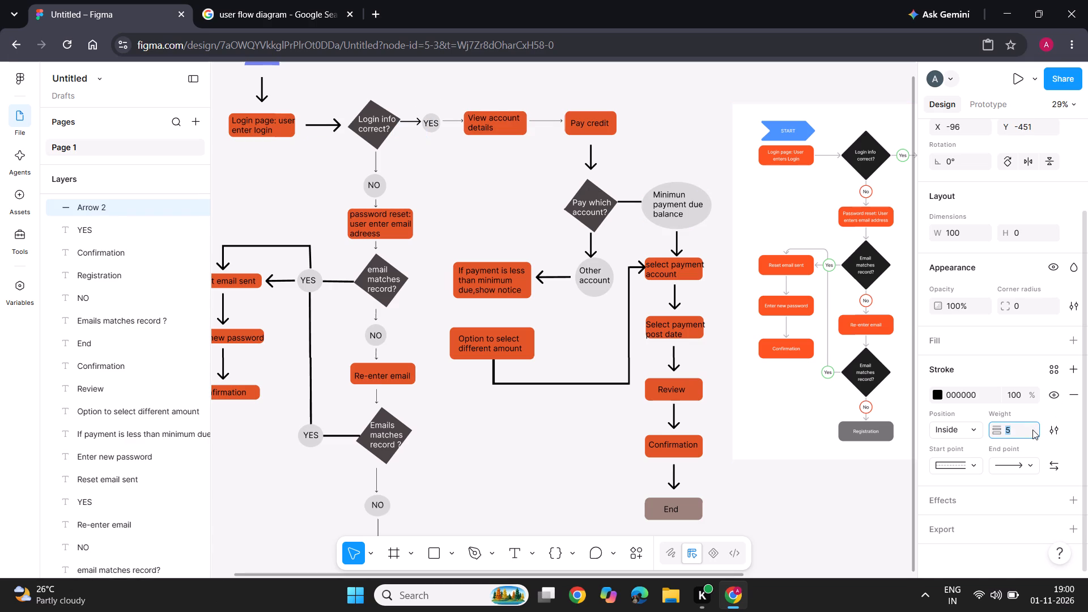
key("Up")
key("Up")
key("Up")
key("Up")
Set the stroke weight of the arrow from YES to the "View account details" box to 9.
left_click(450, 118)
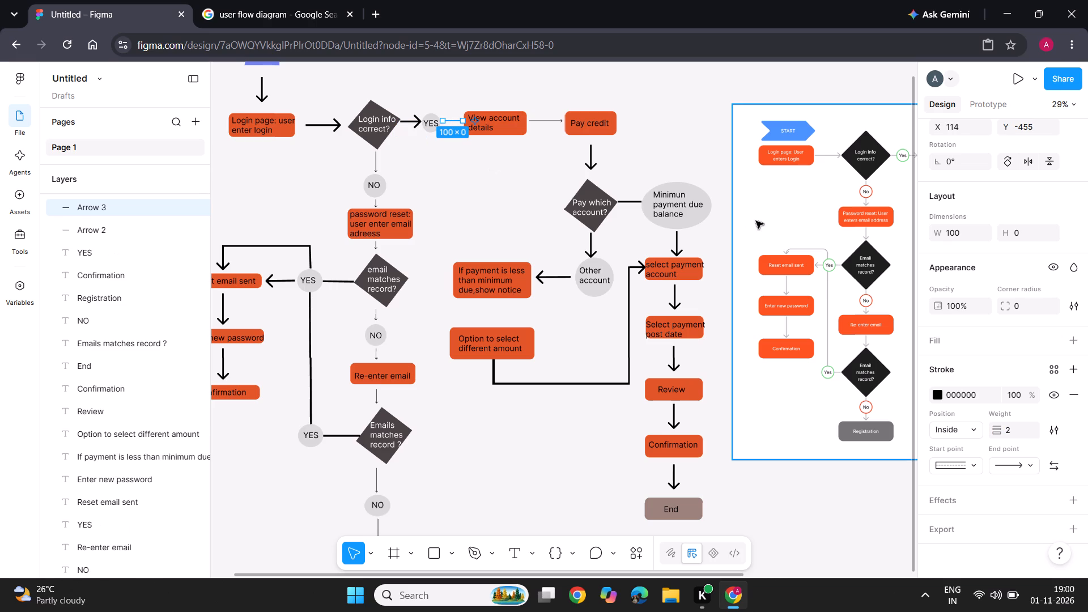
left_click(1014, 429)
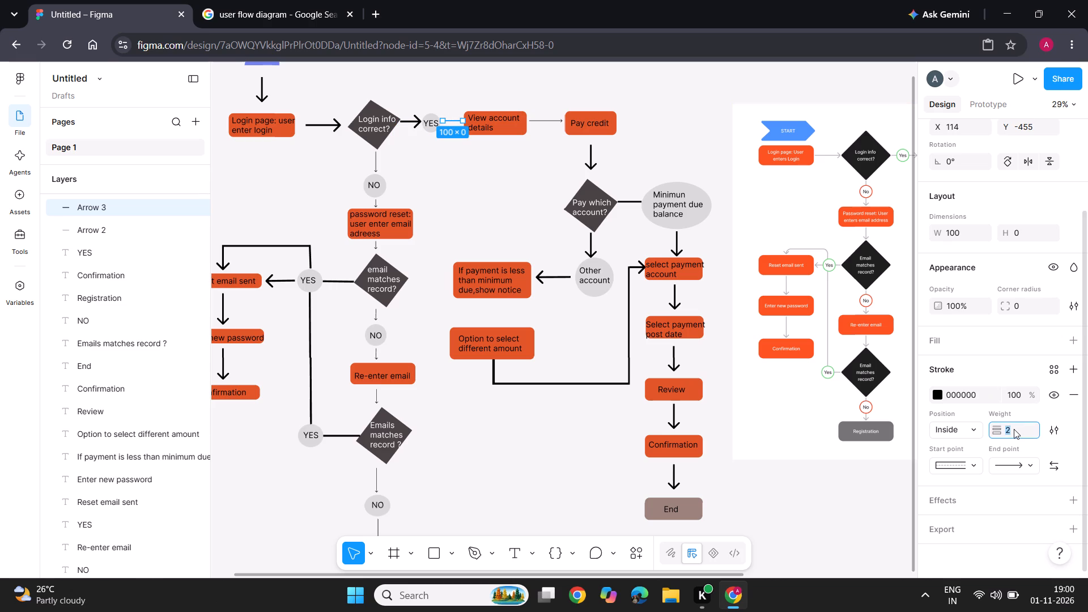
key("Up")
key("Up")
key("Up")
key("Up")
key("Up")
key("Up")
key("Up")
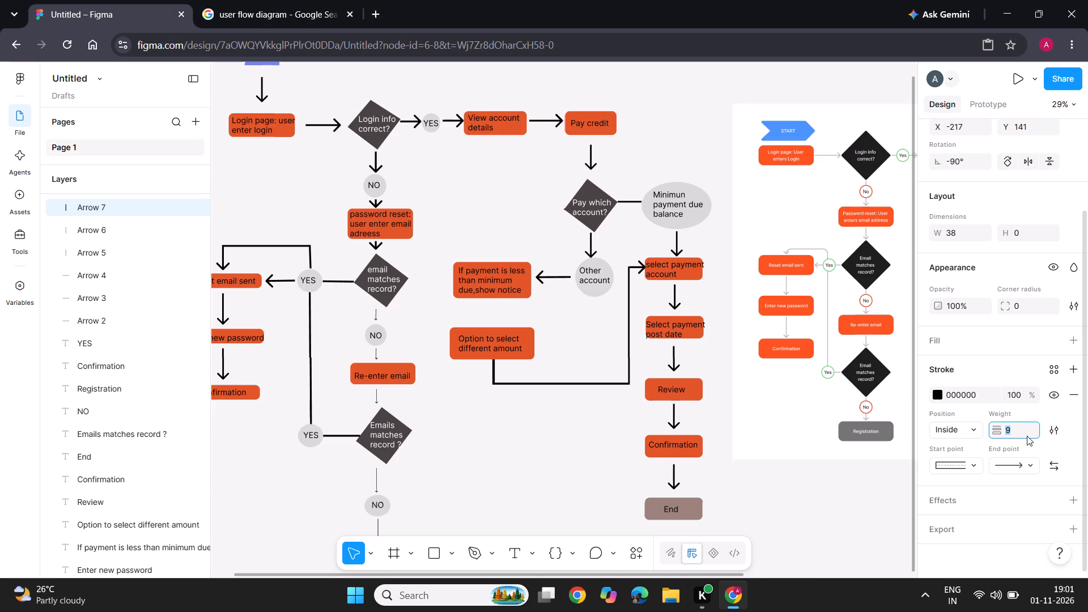
Reduce the stroke weight of the short arrow between the password reset box and the "email matches record?" diamond to 5.
key("Down")
key("Down")
key("Down")
key("Down")
key("Down")
key("Up")
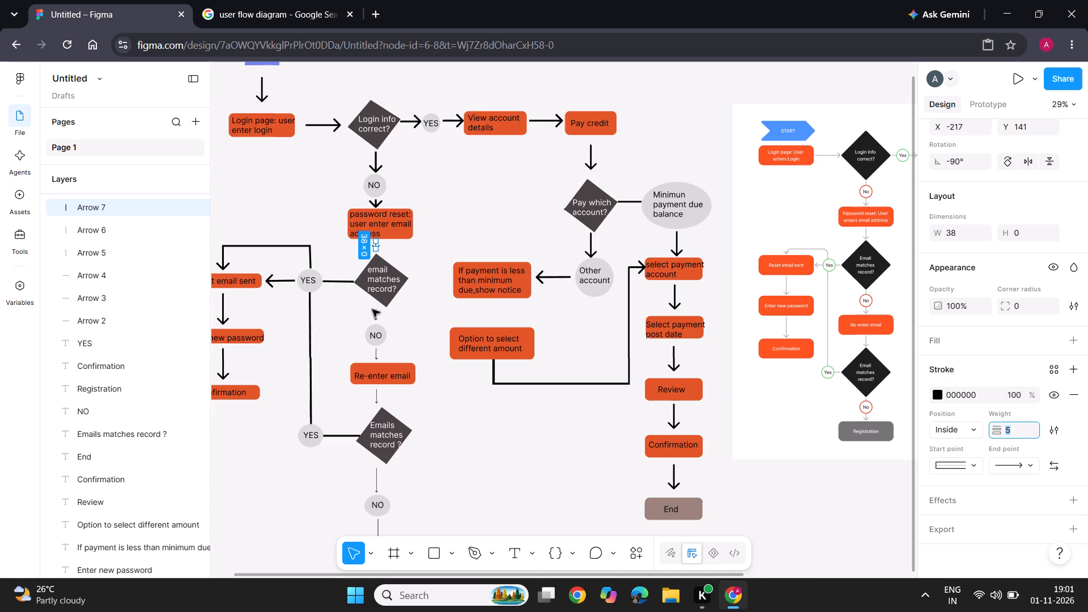
Set the stroke weight of the arrow from the upper "email matches record?" diamond down to NO to 9.
left_click(375, 316)
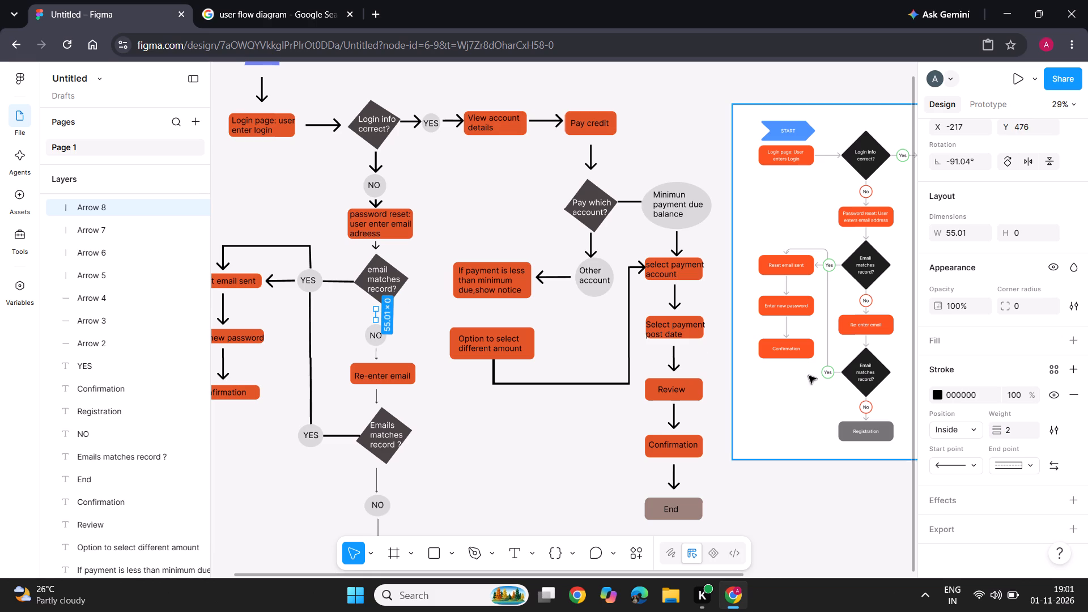
left_click(1030, 430)
key("Up")
key("Up")
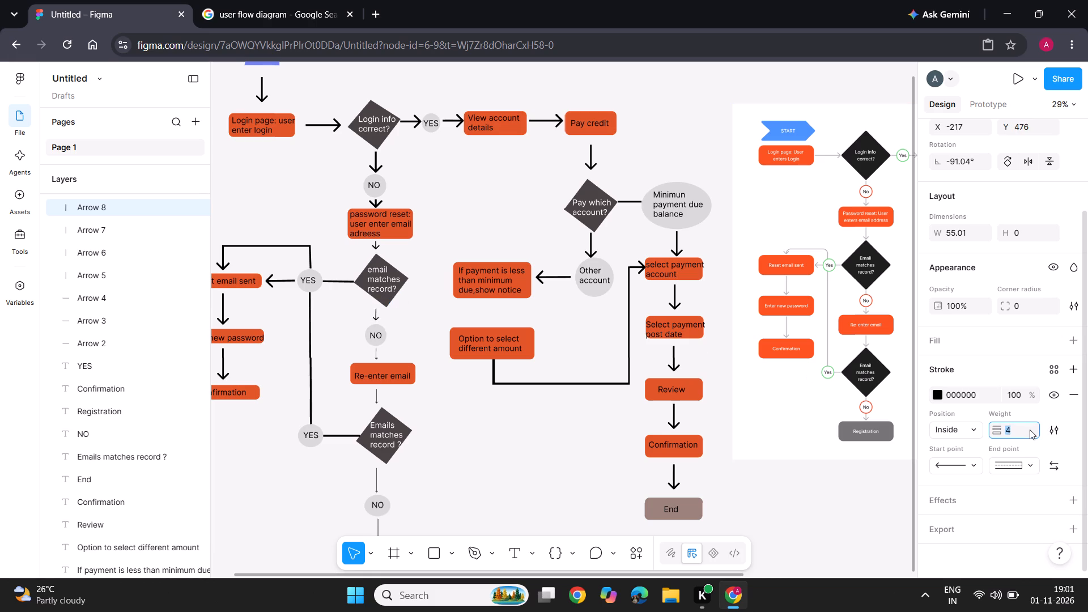
key("Up")
key("Up")
key("Up")
key("Up")
key("Up")
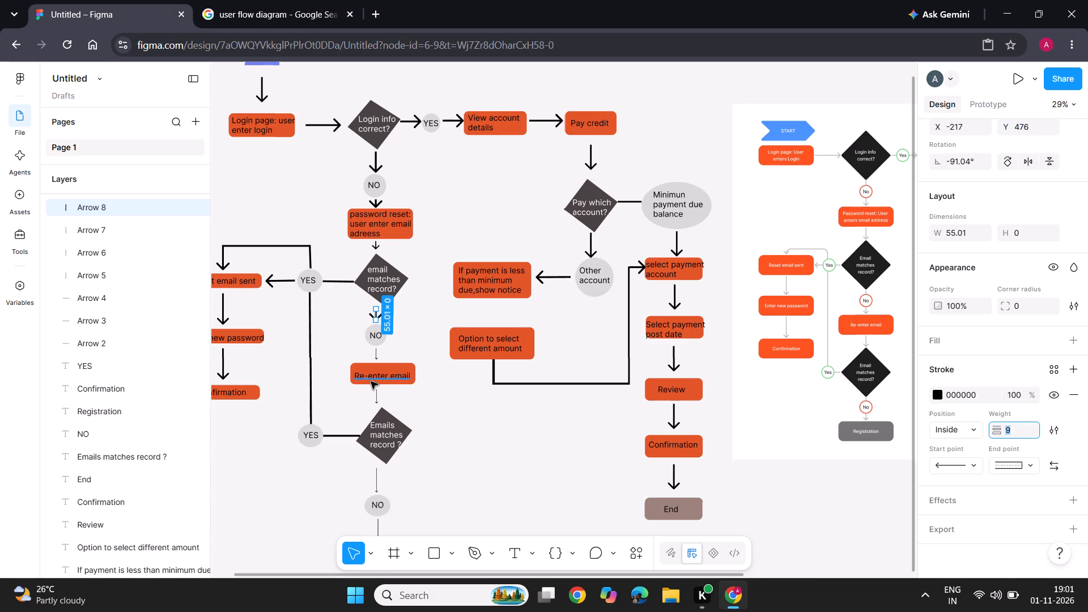
Set the stroke weight of the arrow from "Re-enter email" to the lower "Emails matches record?" diamond to 9.
left_click(376, 397)
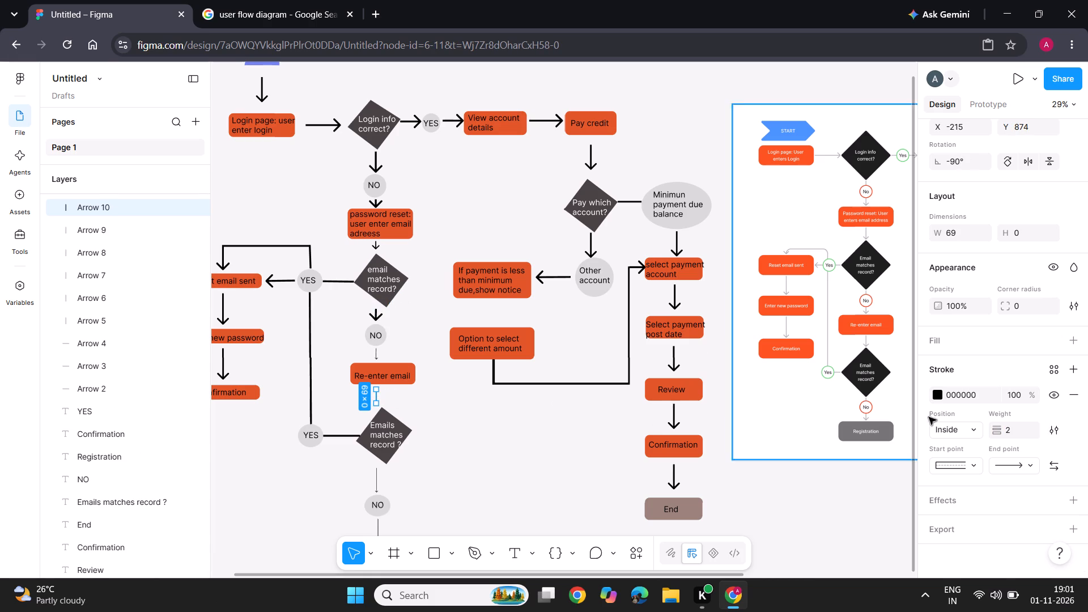
left_click(1026, 431)
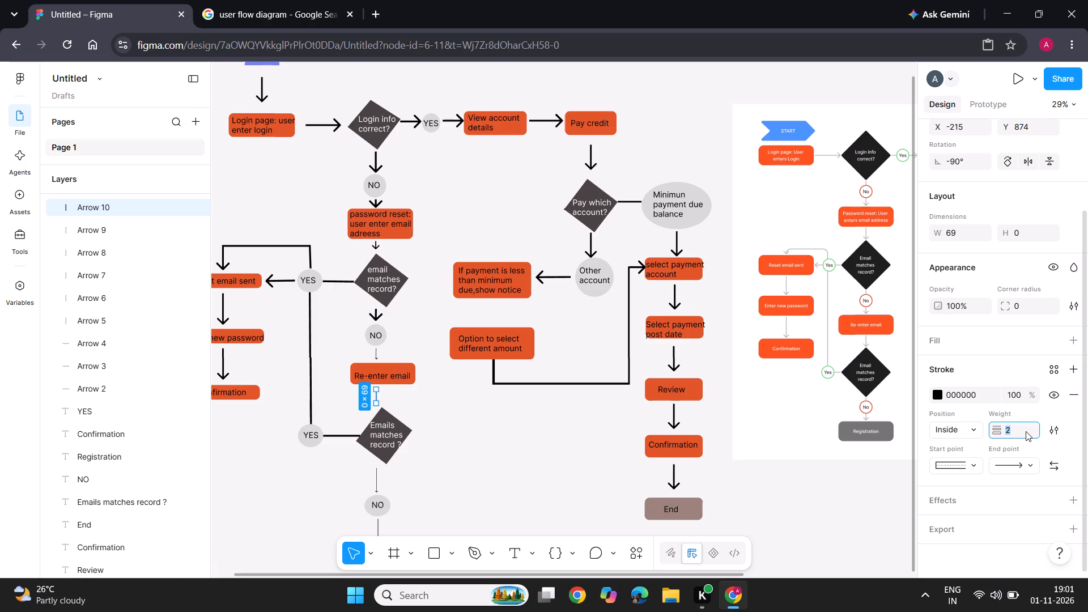
key("Up")
key("Up")
key("Up")
key("Up")
key("Up")
key("Up")
key("Up")
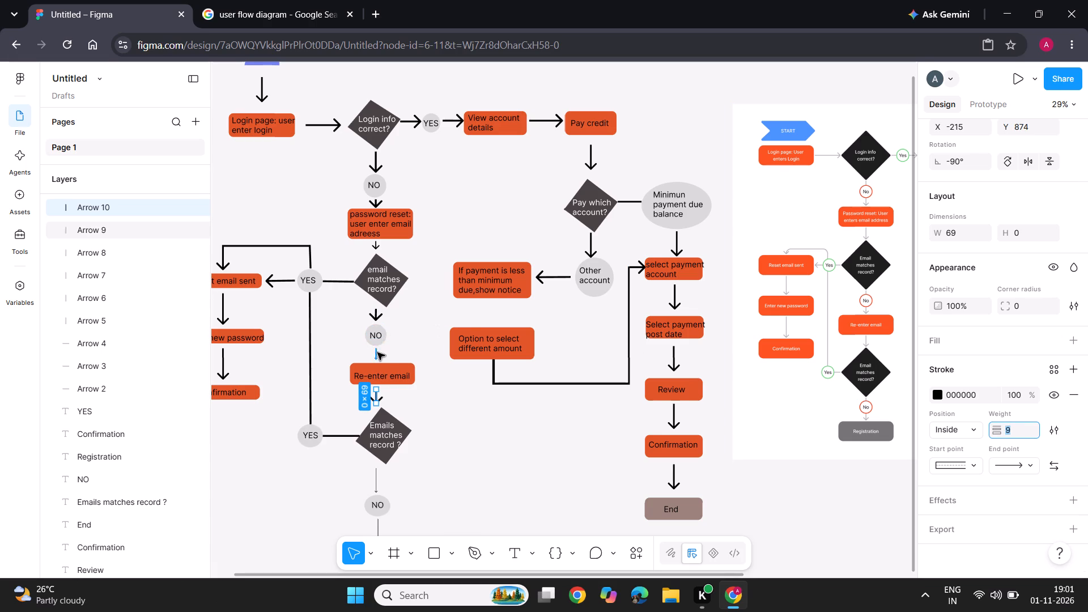
Set the stroke weight of the arrow from NO down to the "Re-enter email" box to 9.
left_click(377, 354)
left_click(1025, 431)
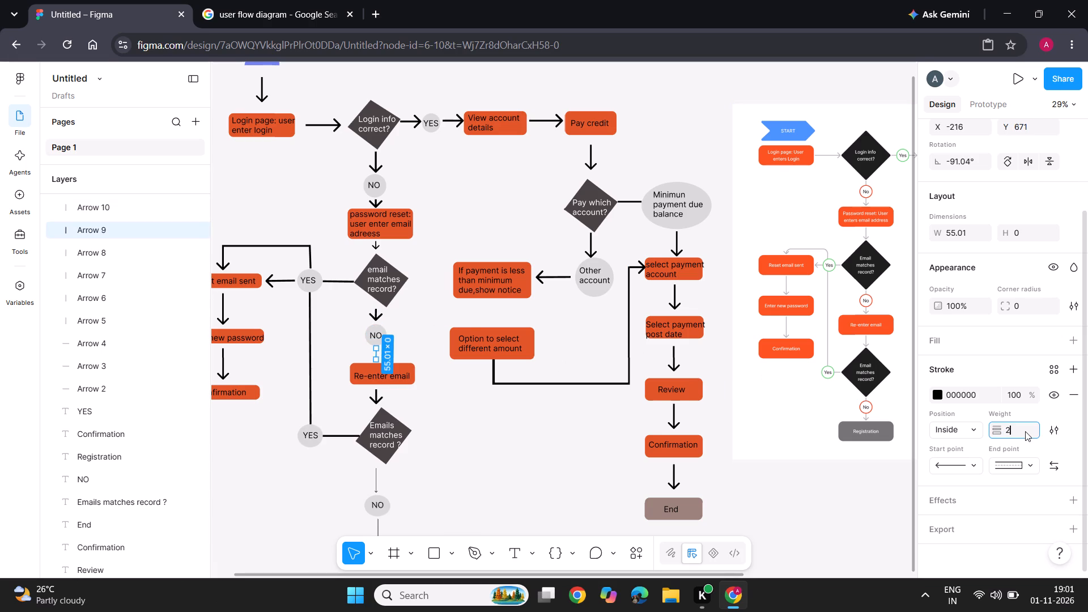
key("Up")
key("Up")
key("Up")
key("Up")
key("Up")
key("Up")
key("Up")
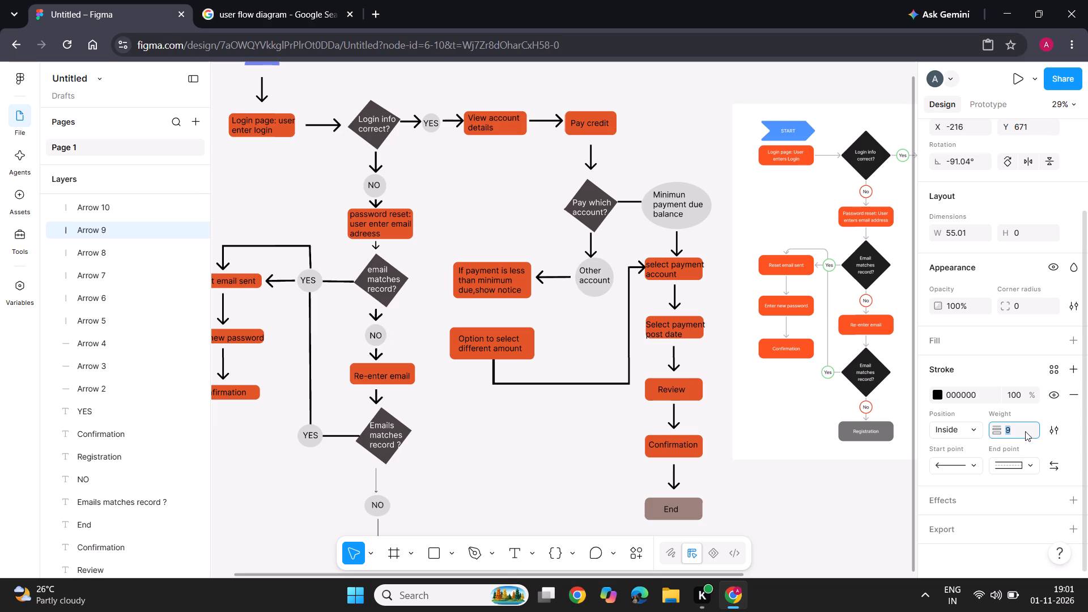
Set the stroke weight of the arrow from the lower "Emails matches record?" diamond down to NO to 9.
scroll(431, 440, "down", 1)
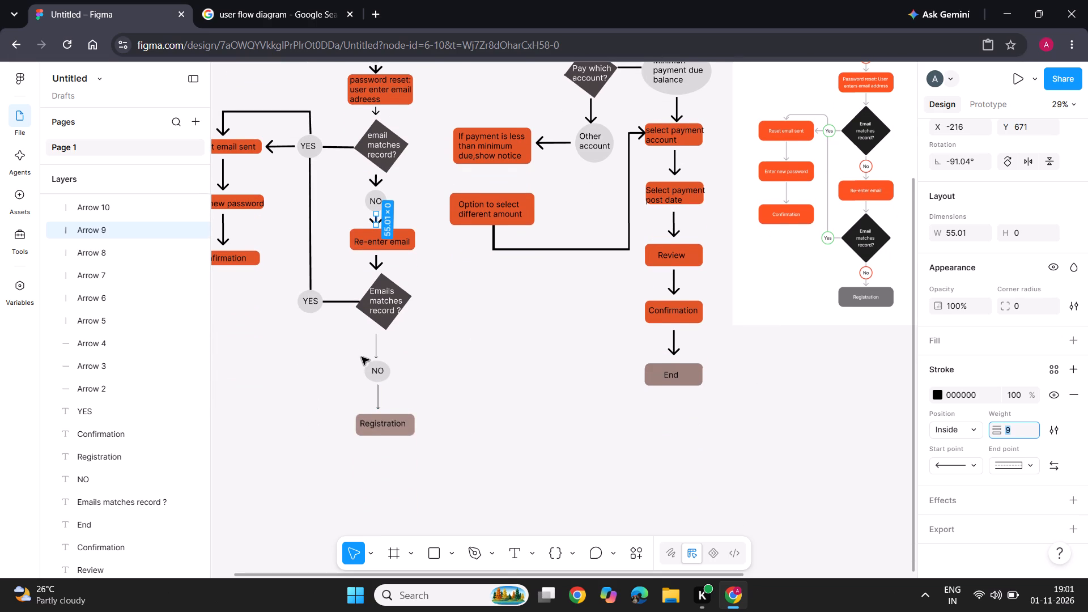
left_click(375, 351)
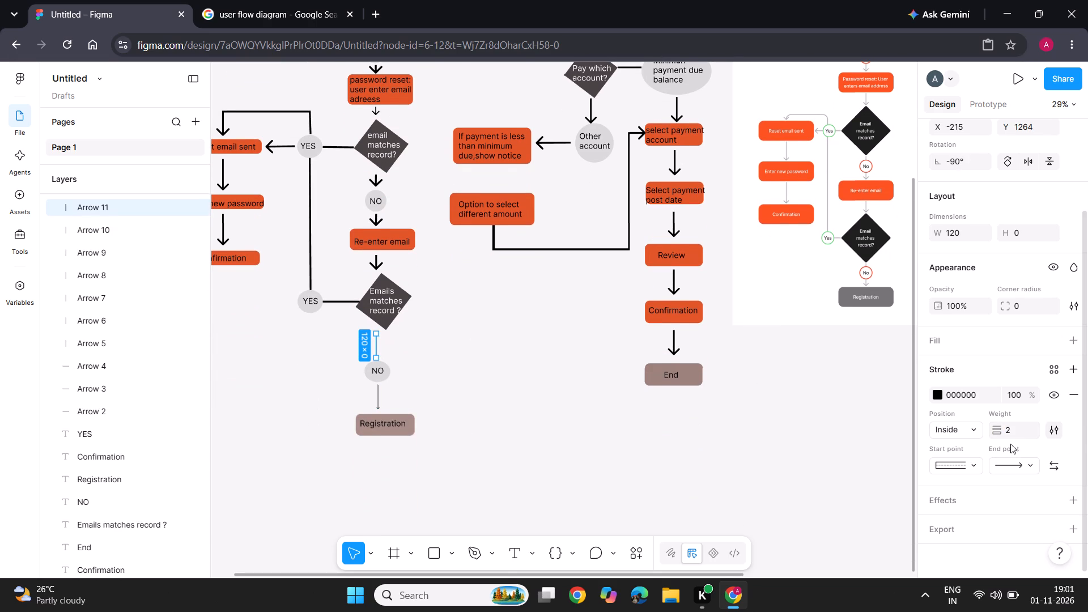
left_click(1021, 431)
key("Up")
key("Up")
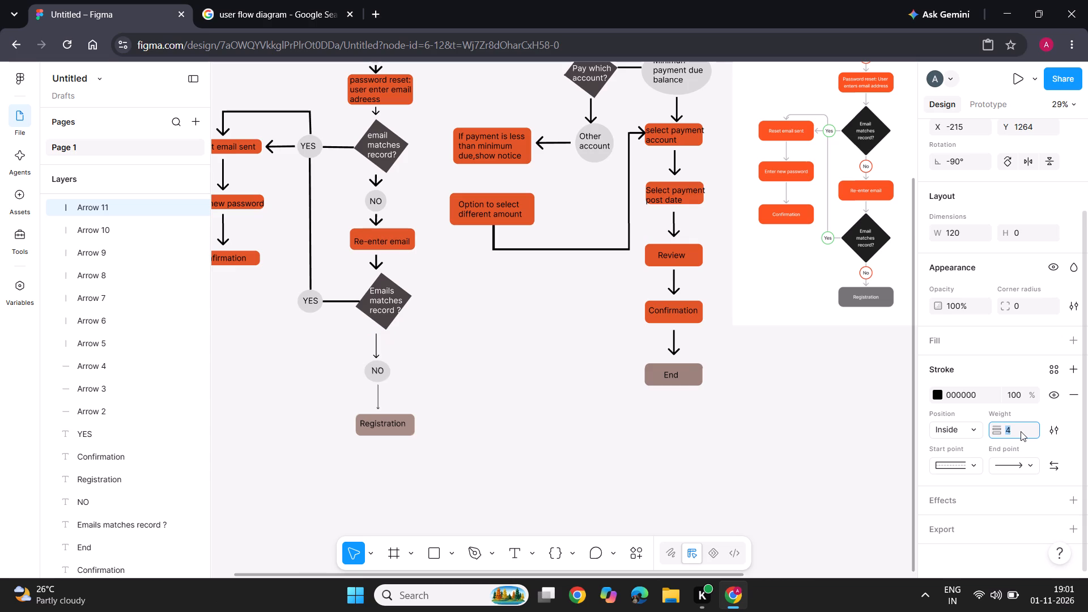
key("Up")
key("Up")
key("Up")
key("Up")
key("Up")
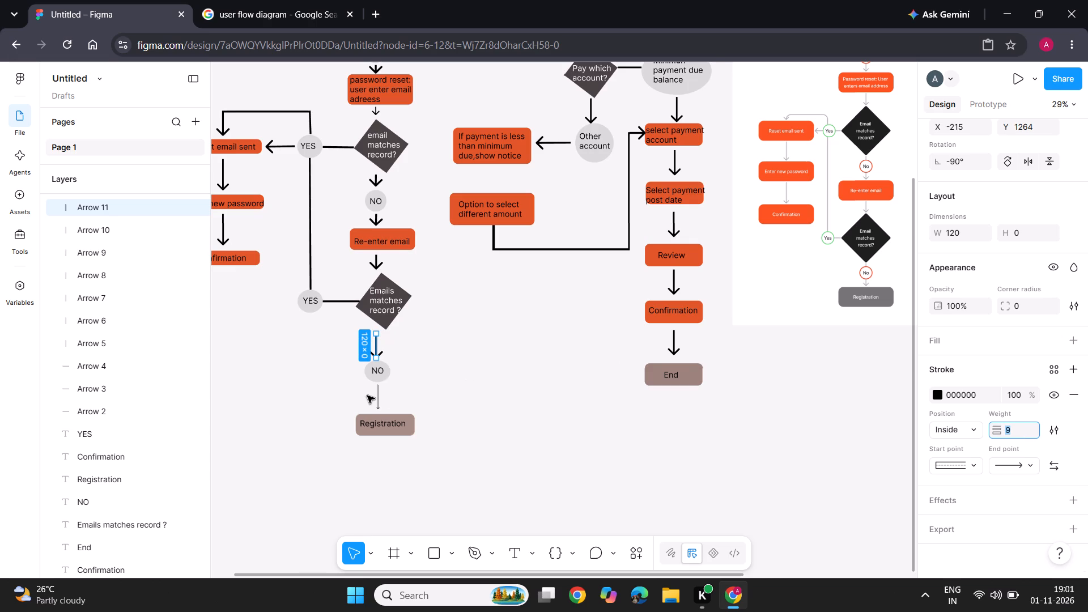
Move the arrow above the lowest NO up so its tail meets the "Emails matches record?" diamond.
left_click_drag(376, 345, 376, 338)
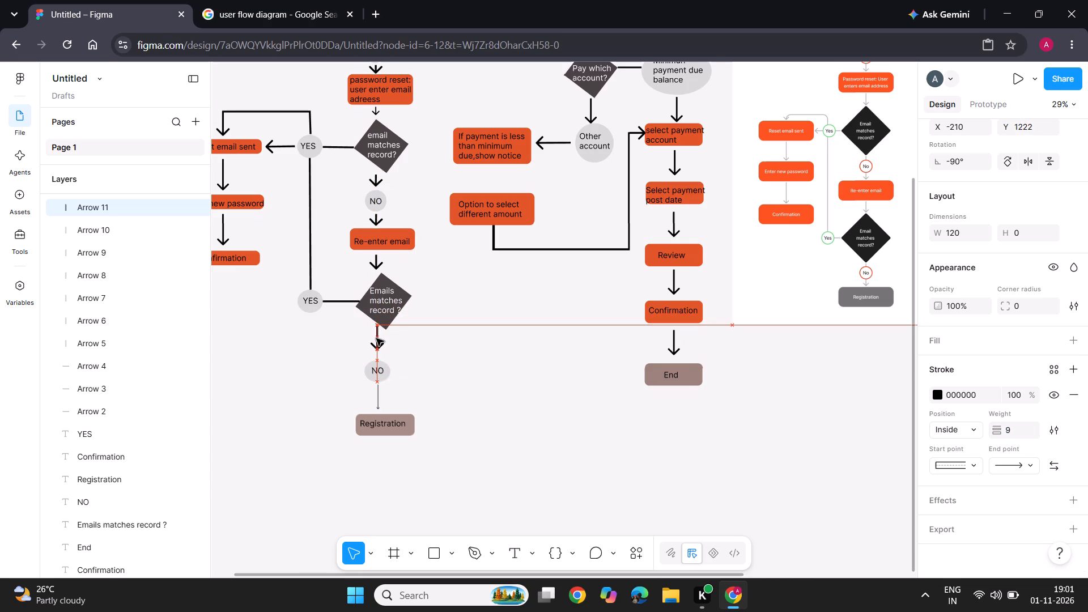
left_click_drag(376, 338, 376, 339)
left_click(393, 375)
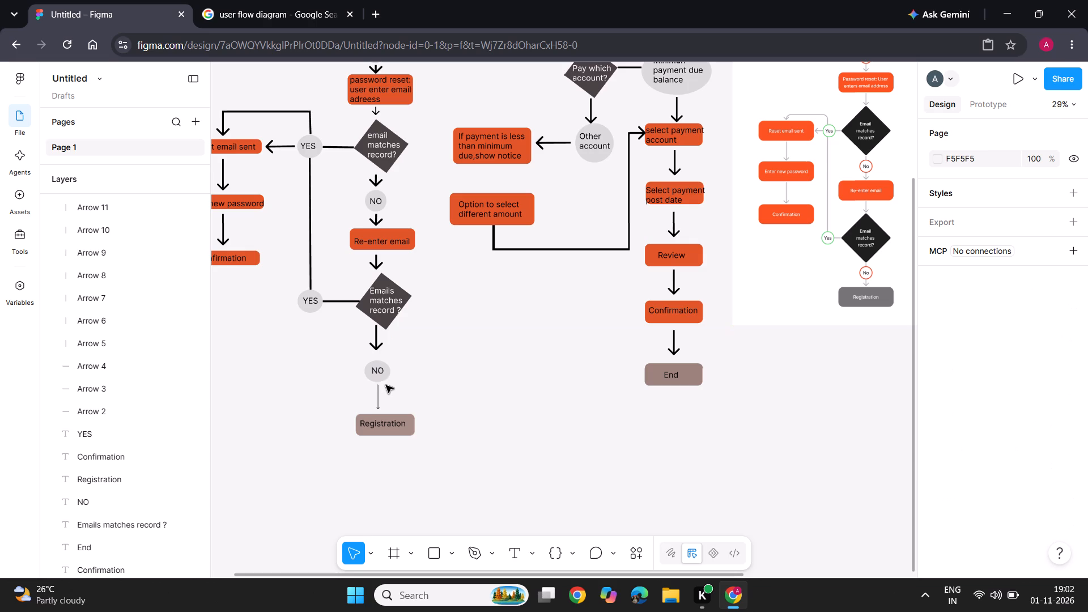
Set the stroke weight of the arrow from the lowest NO down to the Registration box to 9.
left_click(376, 394)
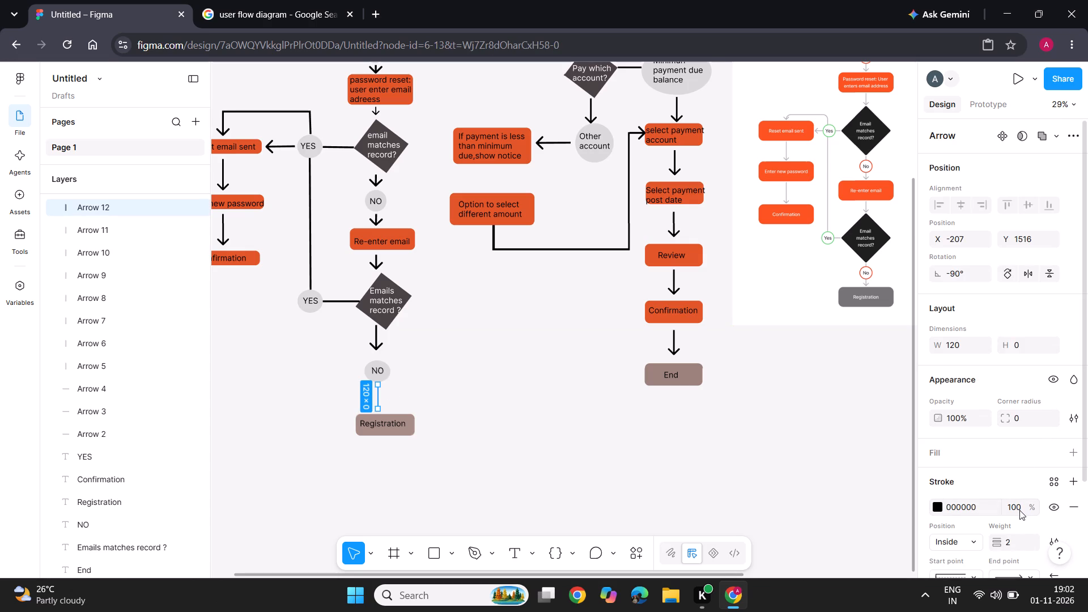
left_click(1017, 540)
key("Up")
key("Up")
key("Up")
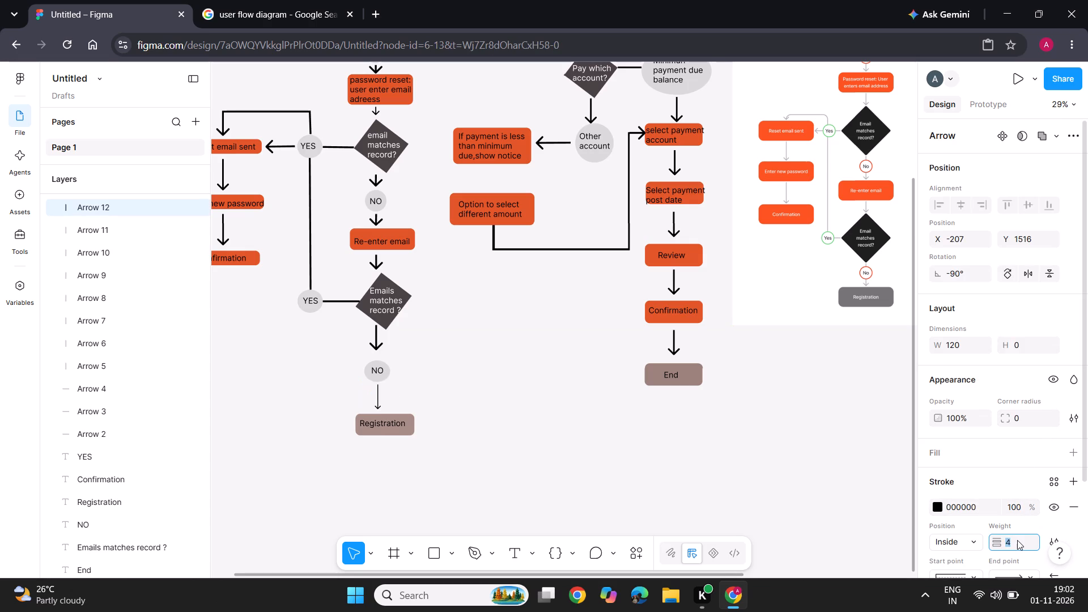
key("Up")
key("Up")
key("Up")
key("Up")
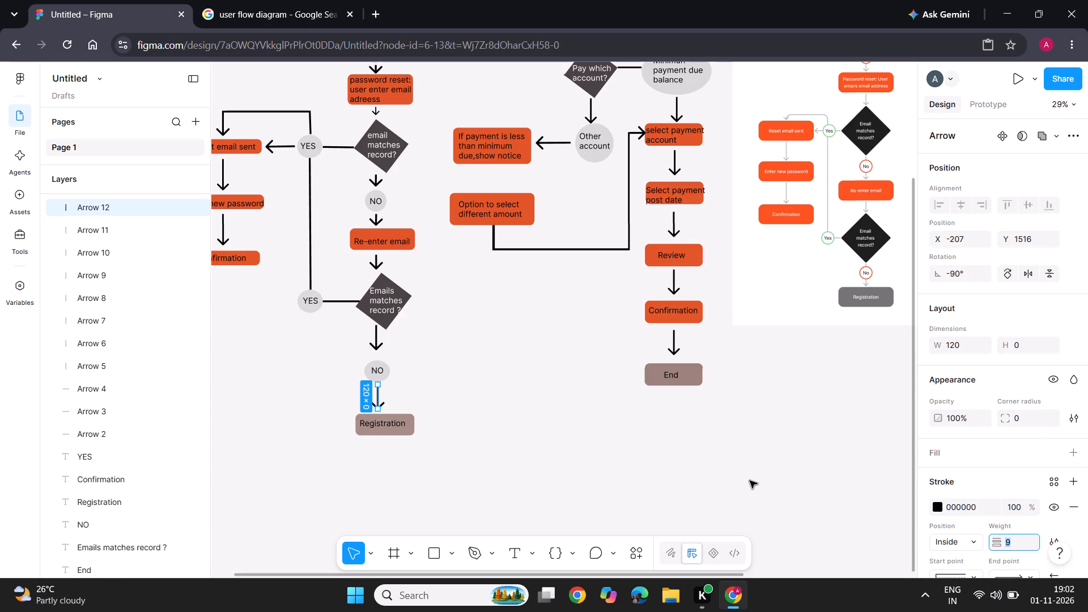
left_click(744, 481)
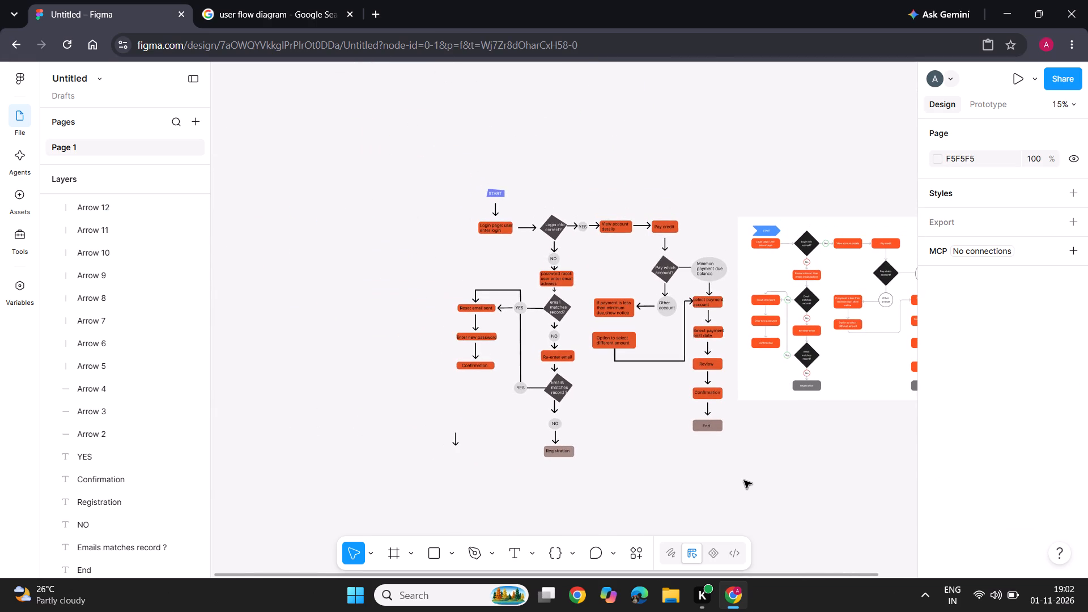
Delete the reference user flow diagram image beside the finished flowchart.
scroll(744, 481, "left", 4)
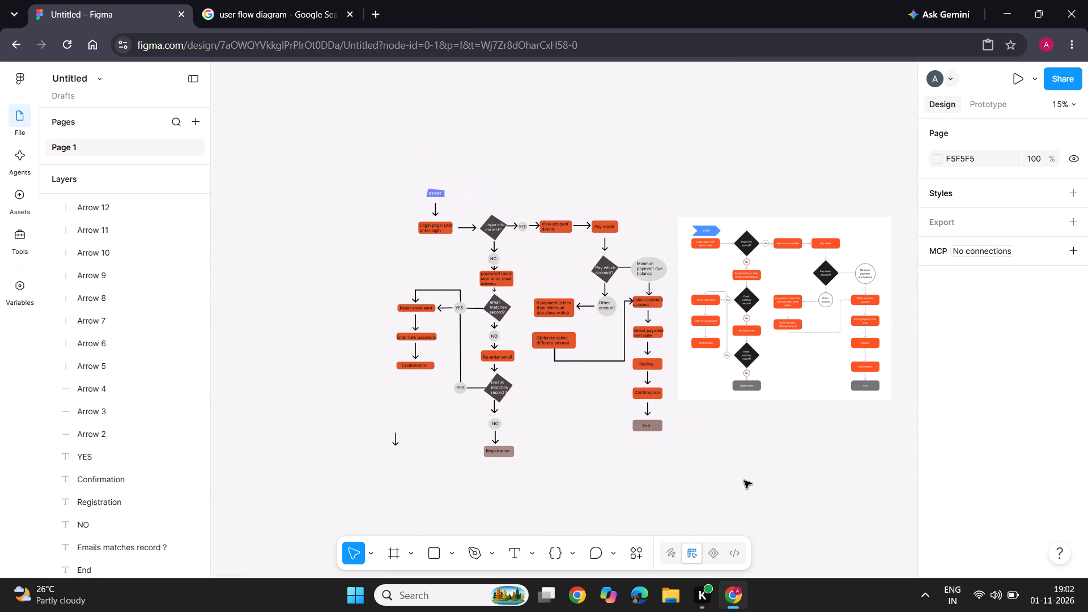
left_click(792, 370)
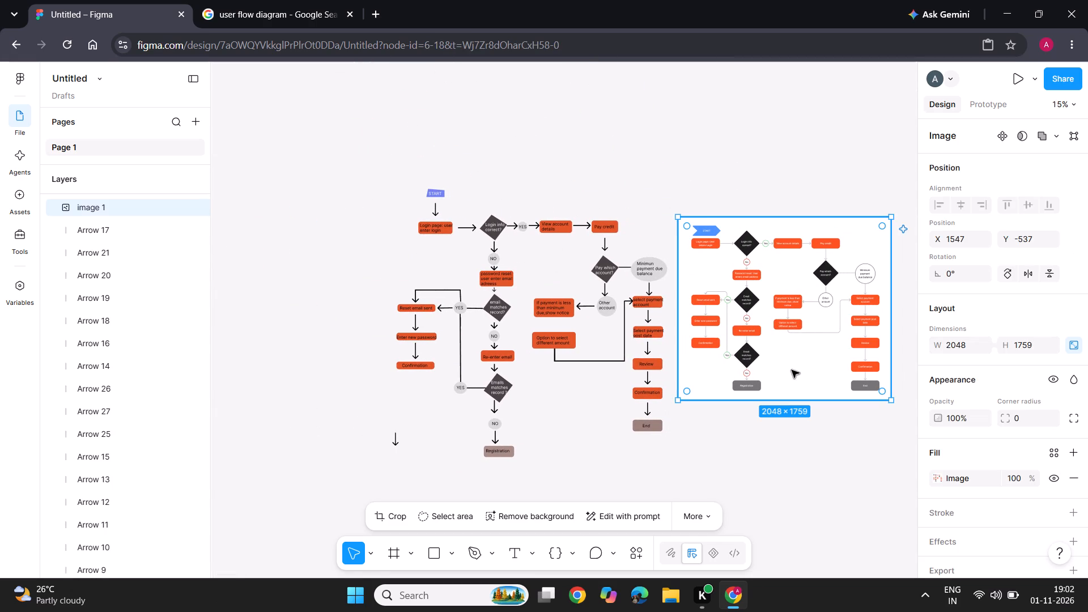
key("Delete")
Delete the stray arrow beside the "Minimun payment due balance" ellipse.
scroll(792, 370, "left", 1)
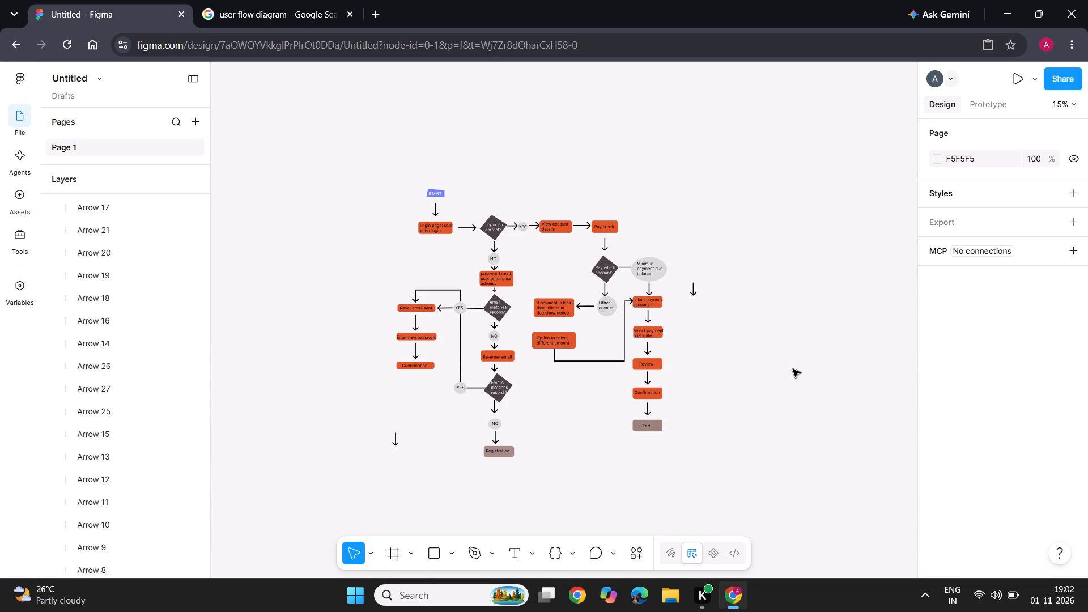
scroll(793, 369, "left", 1)
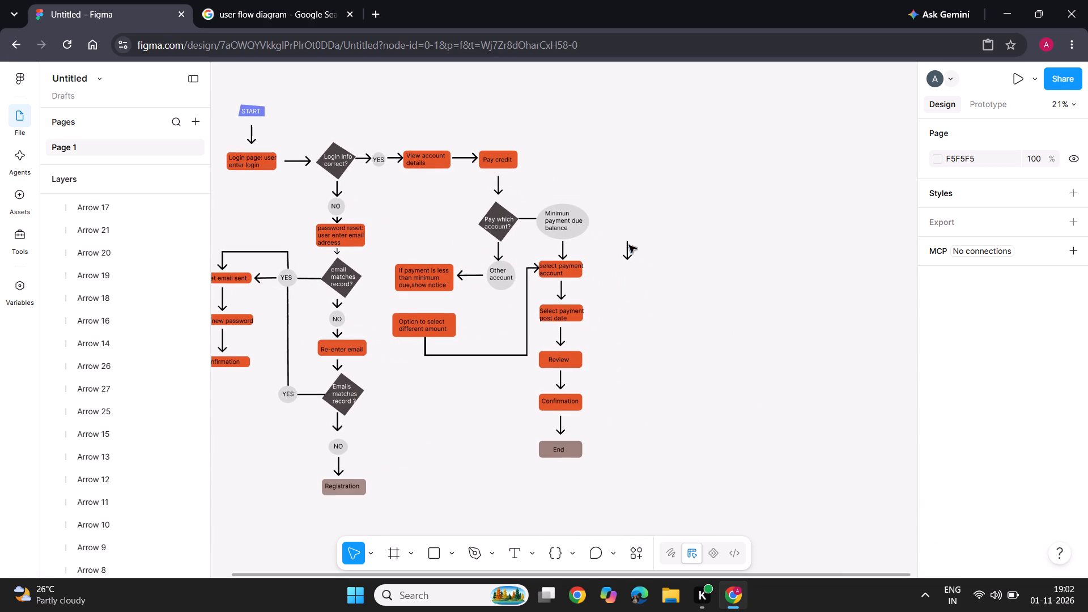
left_click(627, 250)
key("Delete")
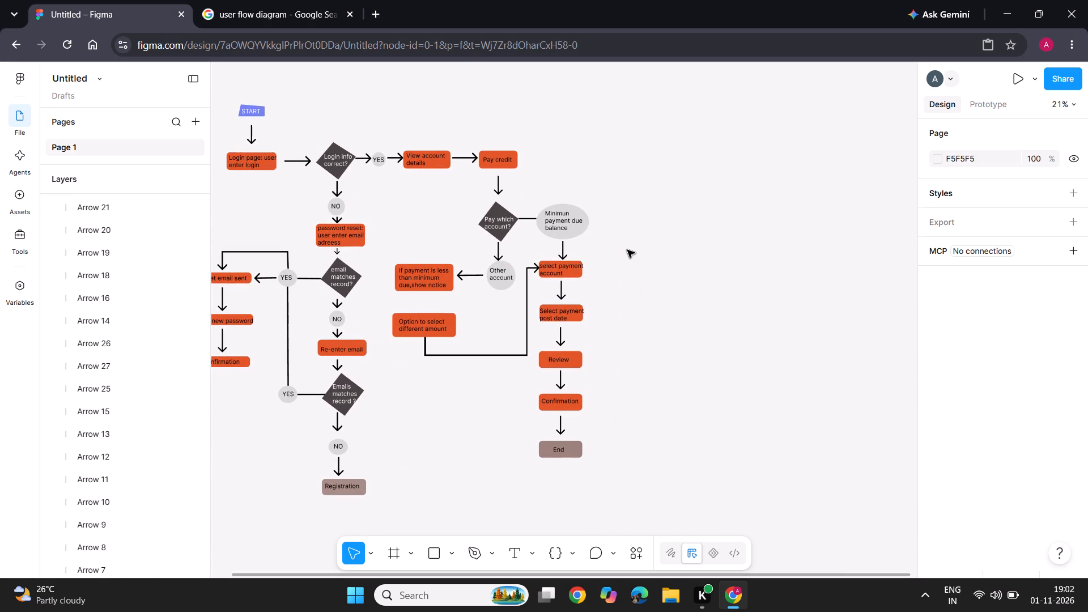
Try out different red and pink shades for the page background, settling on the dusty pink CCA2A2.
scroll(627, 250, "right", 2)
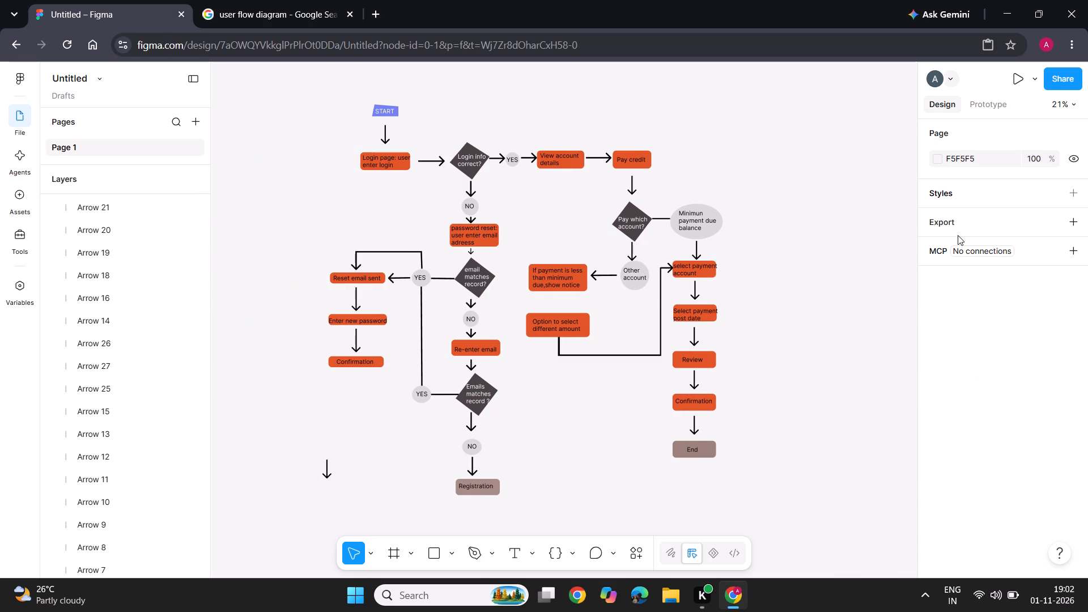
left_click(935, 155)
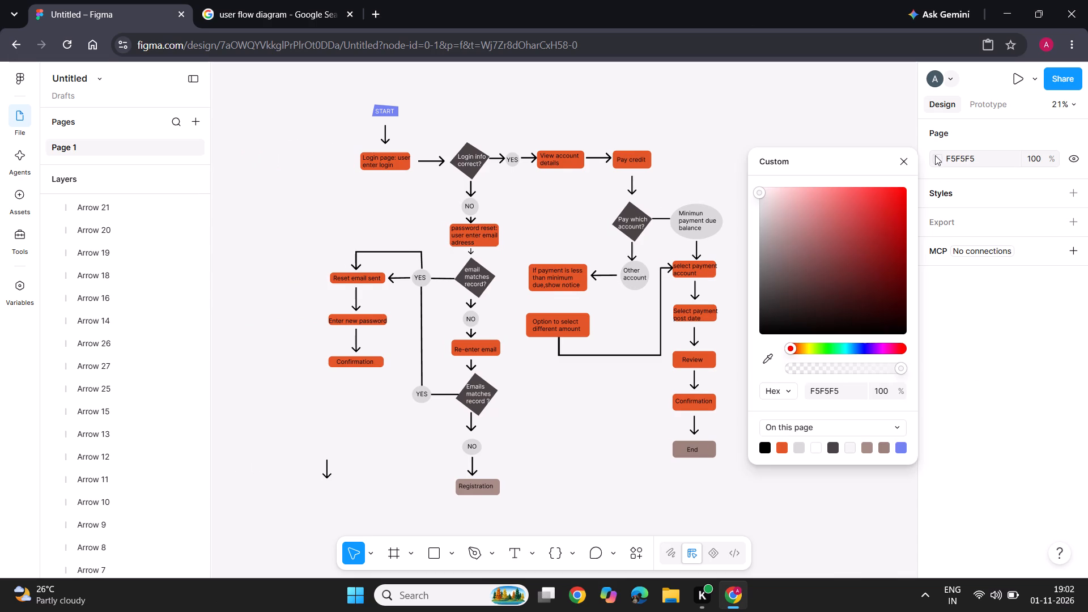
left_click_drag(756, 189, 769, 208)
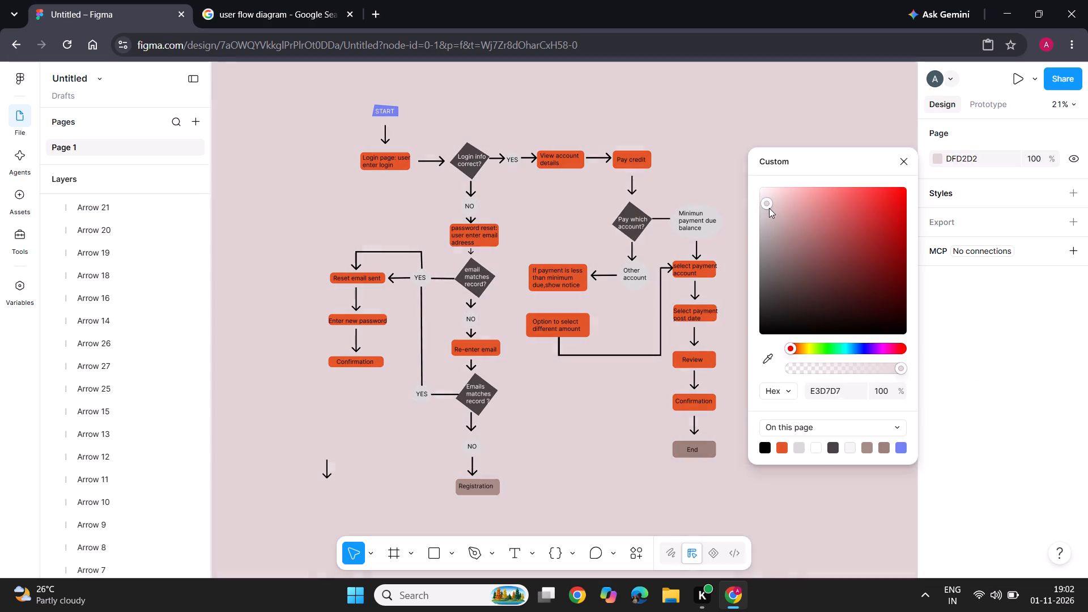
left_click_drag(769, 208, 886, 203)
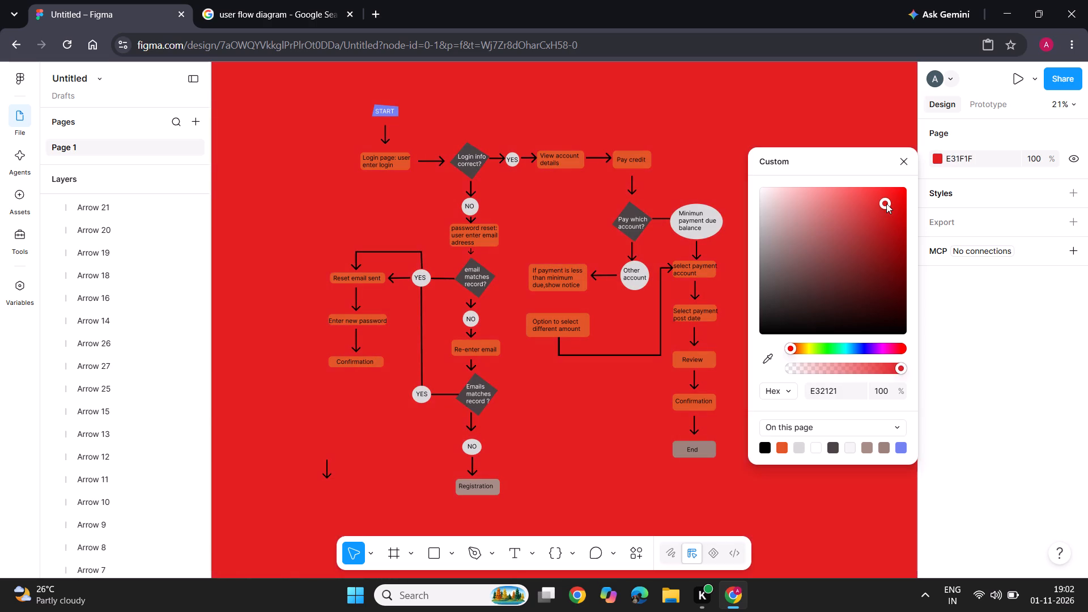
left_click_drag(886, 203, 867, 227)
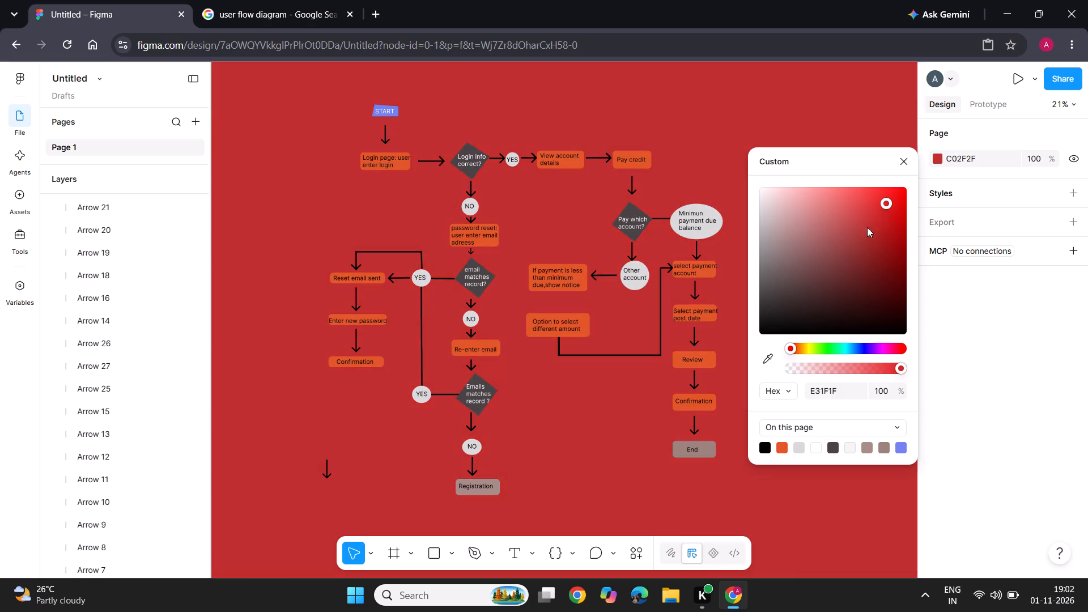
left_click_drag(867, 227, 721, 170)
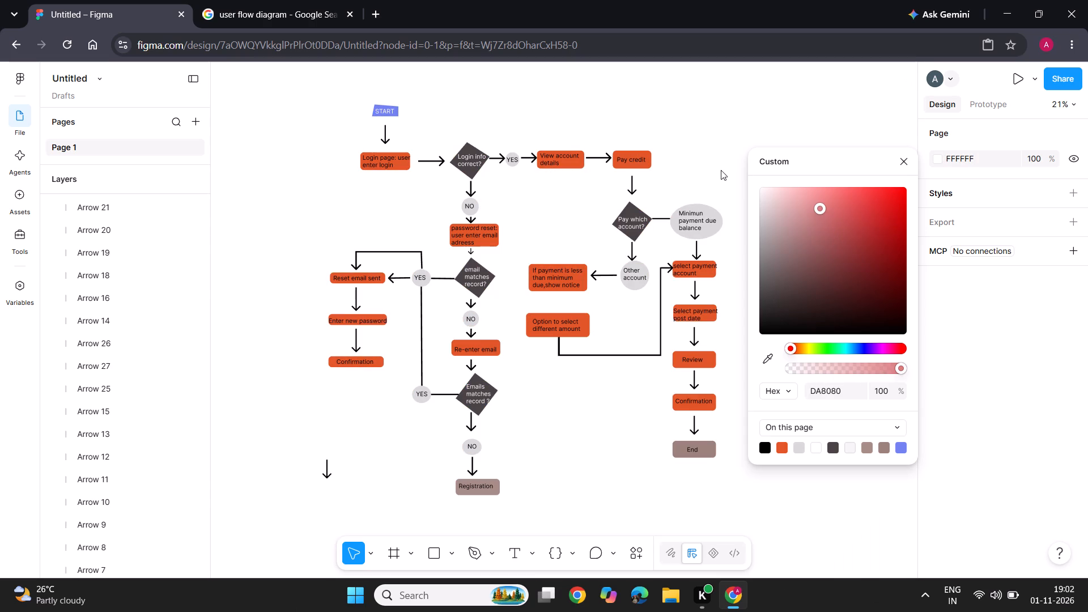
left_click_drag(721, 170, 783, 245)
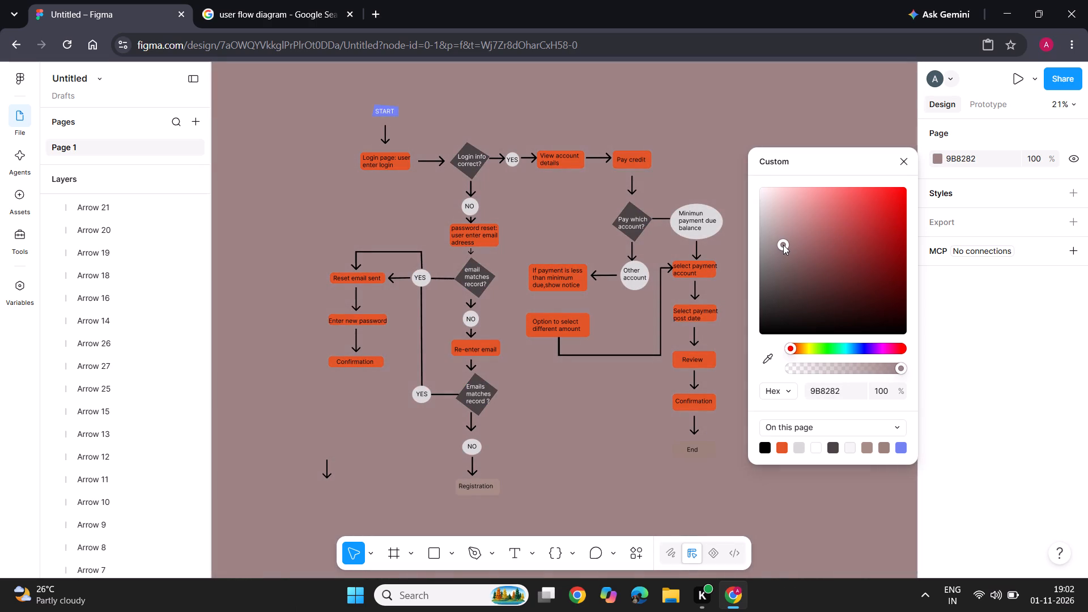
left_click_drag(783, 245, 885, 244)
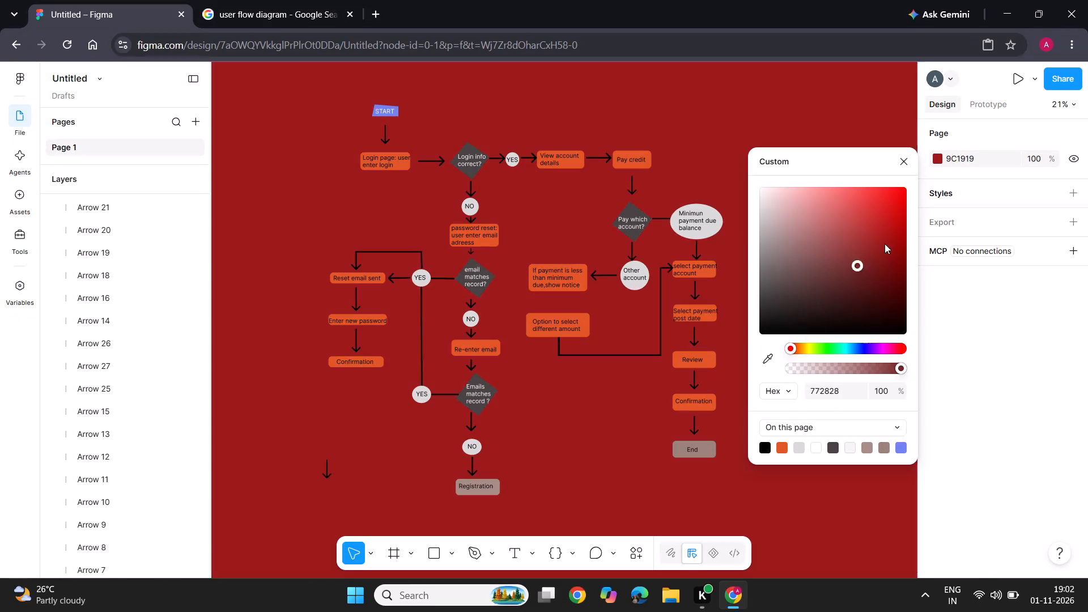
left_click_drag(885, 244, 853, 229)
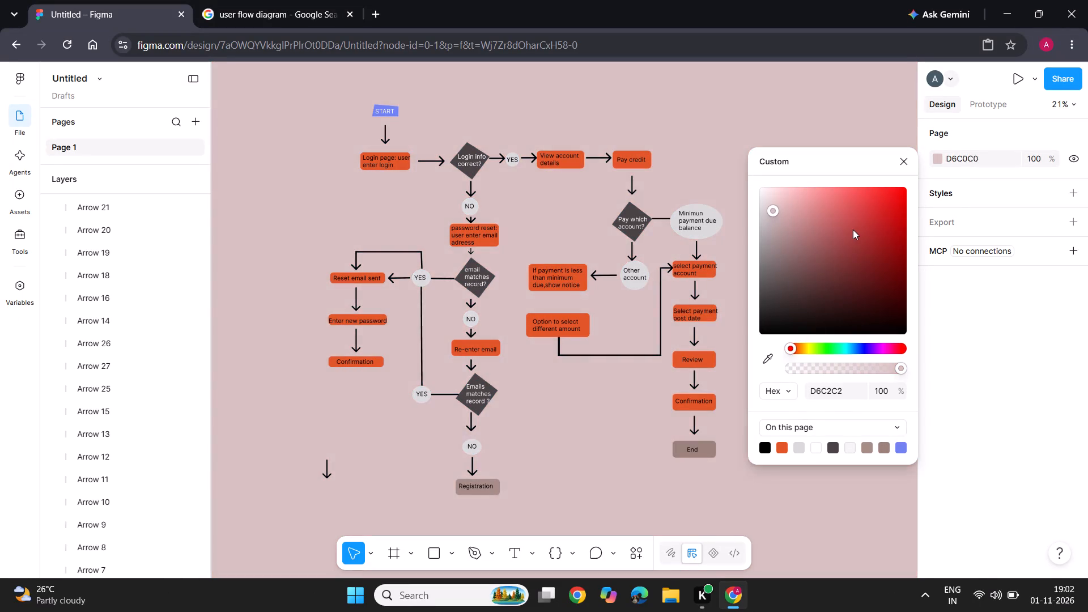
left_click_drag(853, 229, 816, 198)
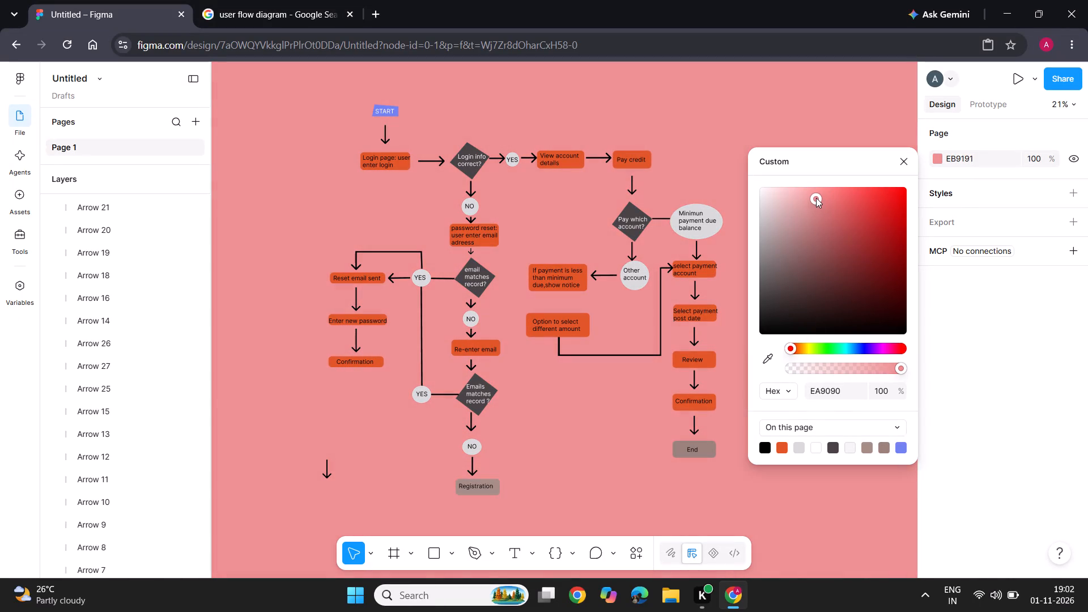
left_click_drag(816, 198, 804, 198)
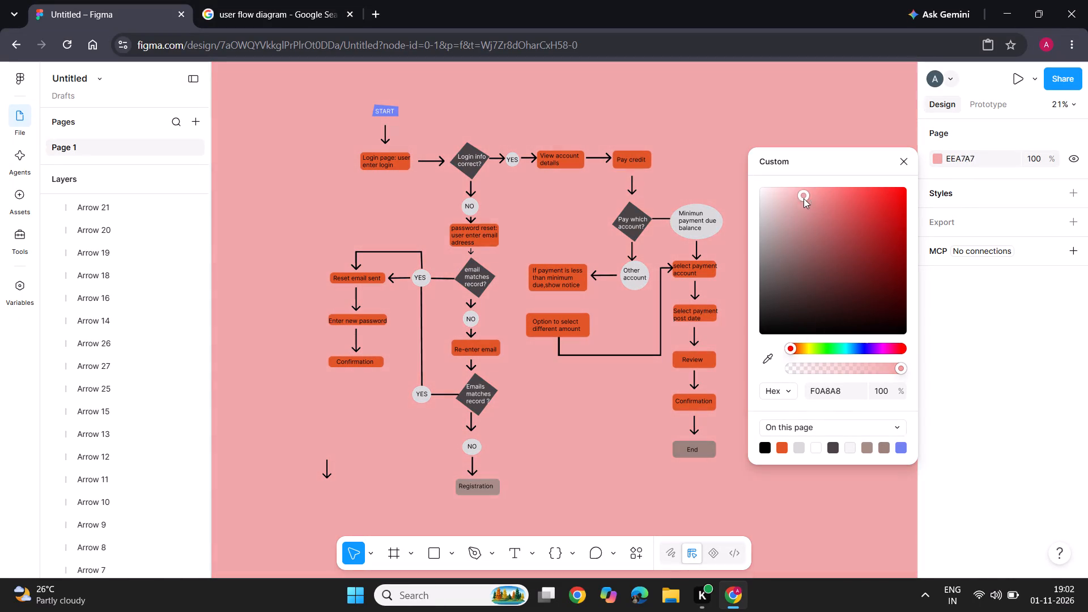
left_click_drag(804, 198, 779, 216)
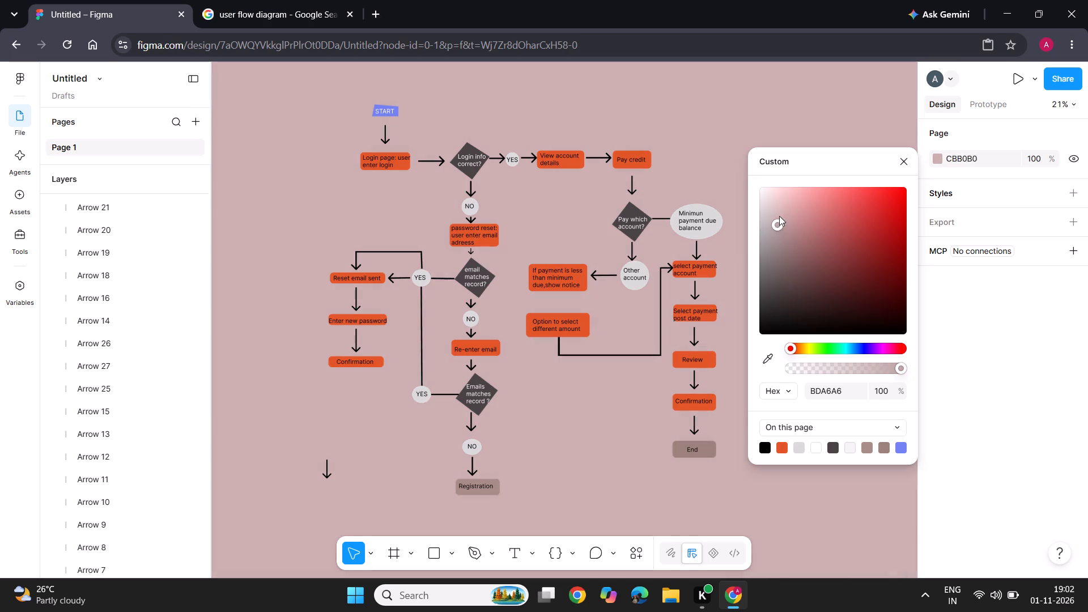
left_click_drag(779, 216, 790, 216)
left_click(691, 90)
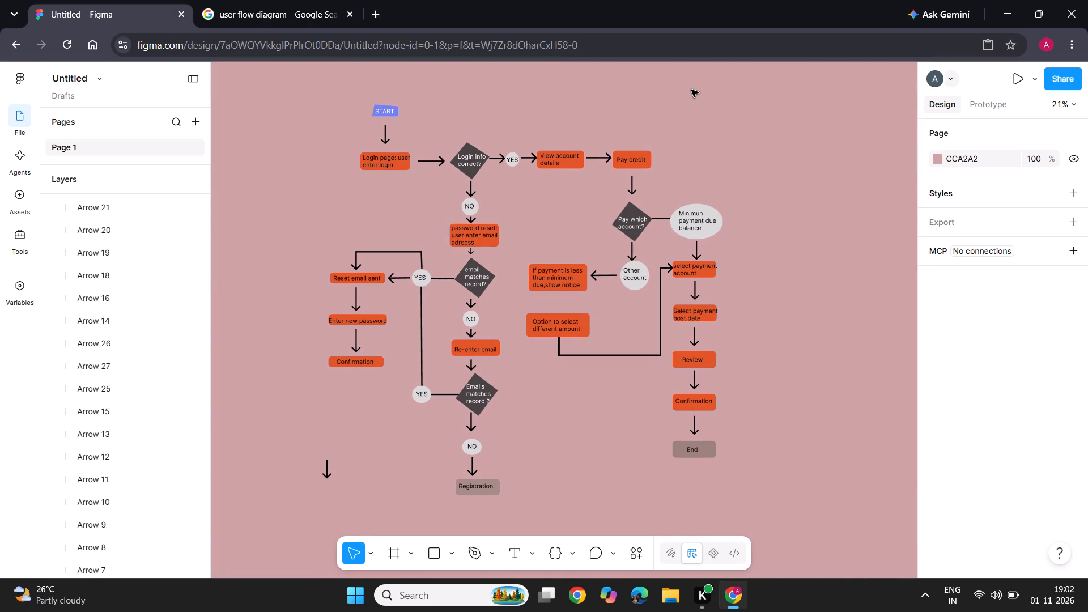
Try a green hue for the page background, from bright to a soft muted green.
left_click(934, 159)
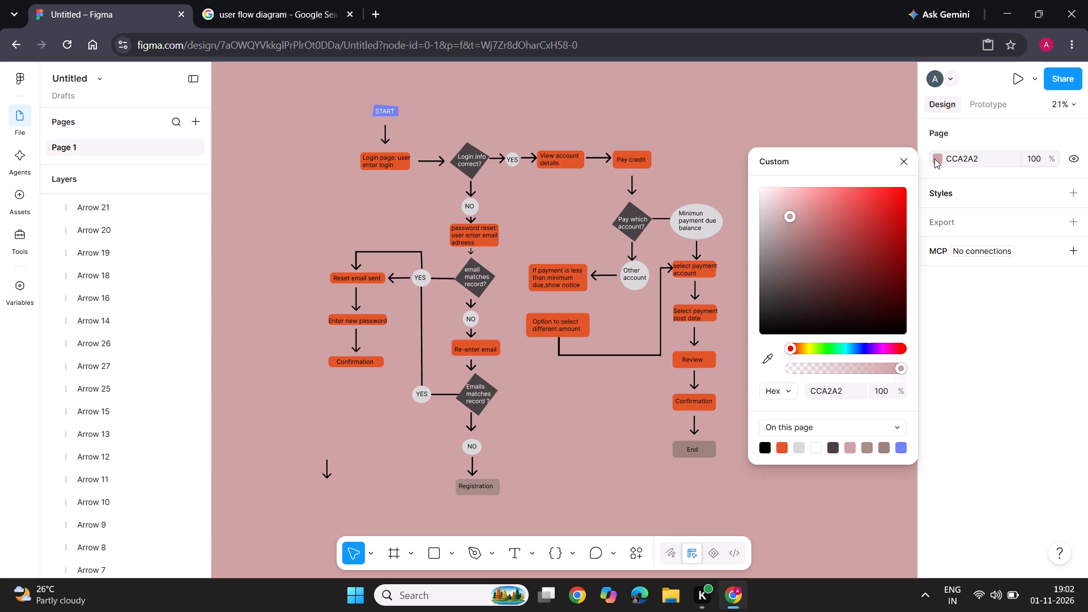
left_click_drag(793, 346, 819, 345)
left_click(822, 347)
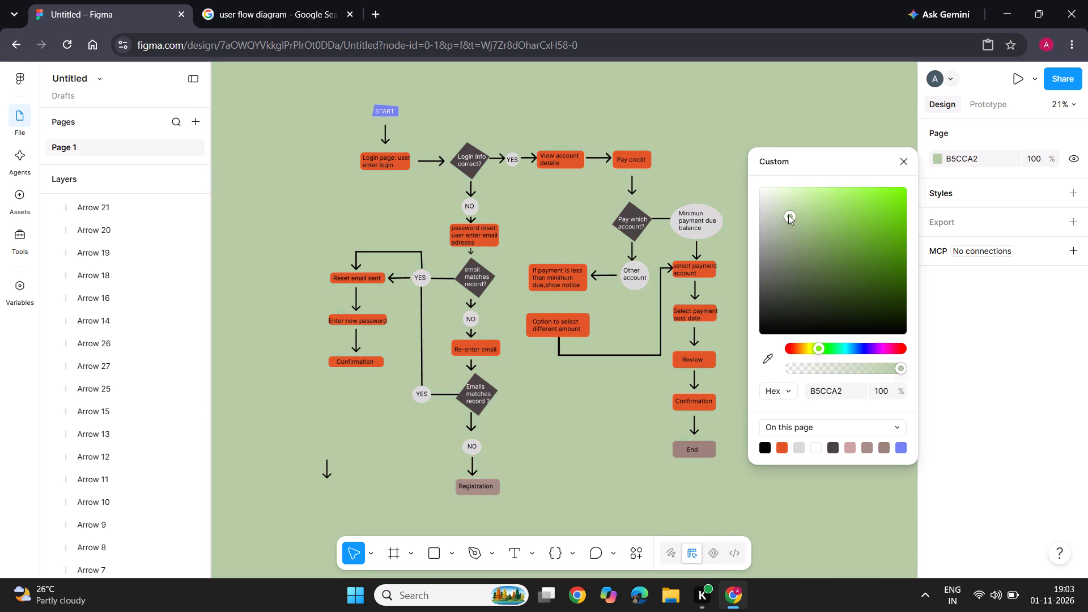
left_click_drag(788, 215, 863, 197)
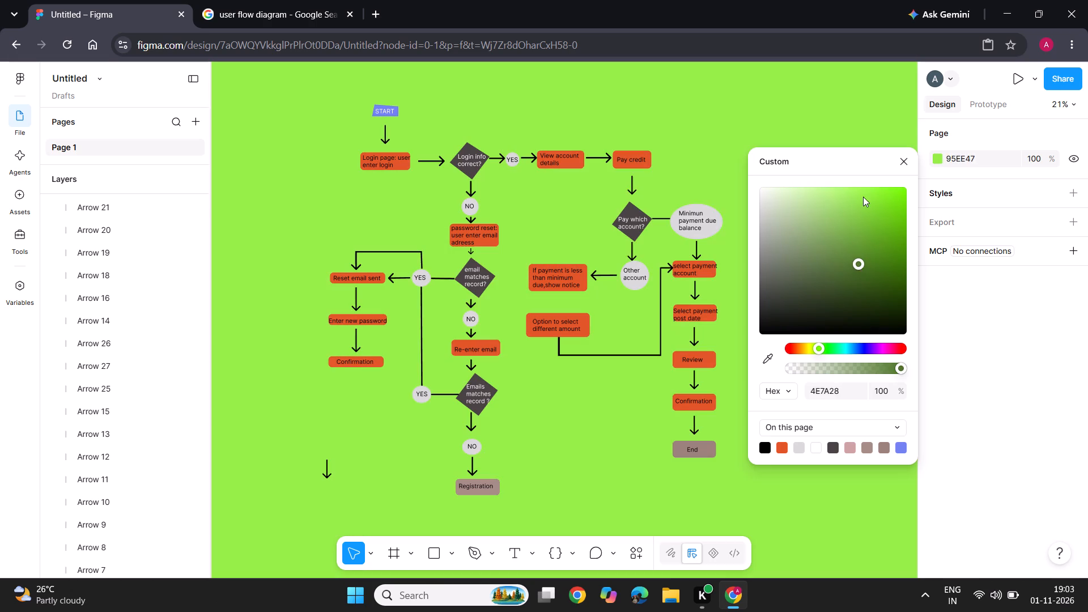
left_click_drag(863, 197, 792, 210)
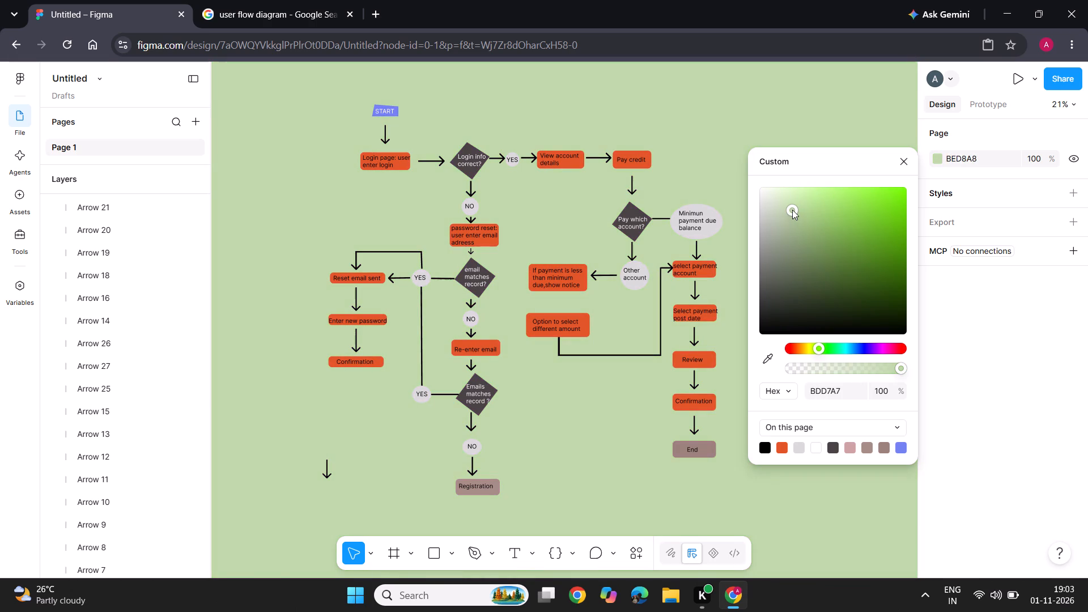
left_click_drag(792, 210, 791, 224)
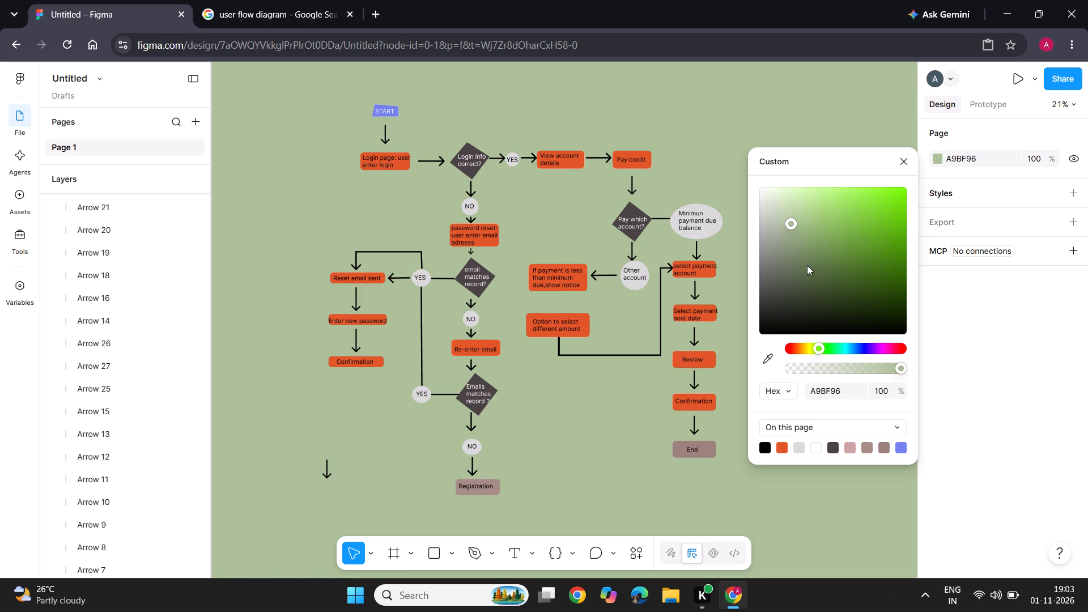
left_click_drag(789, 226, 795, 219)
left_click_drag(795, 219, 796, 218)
Shift the page background's hue back to a warm red-orange and lighten it to the pale pink DECBC3.
left_click_drag(819, 349, 817, 349)
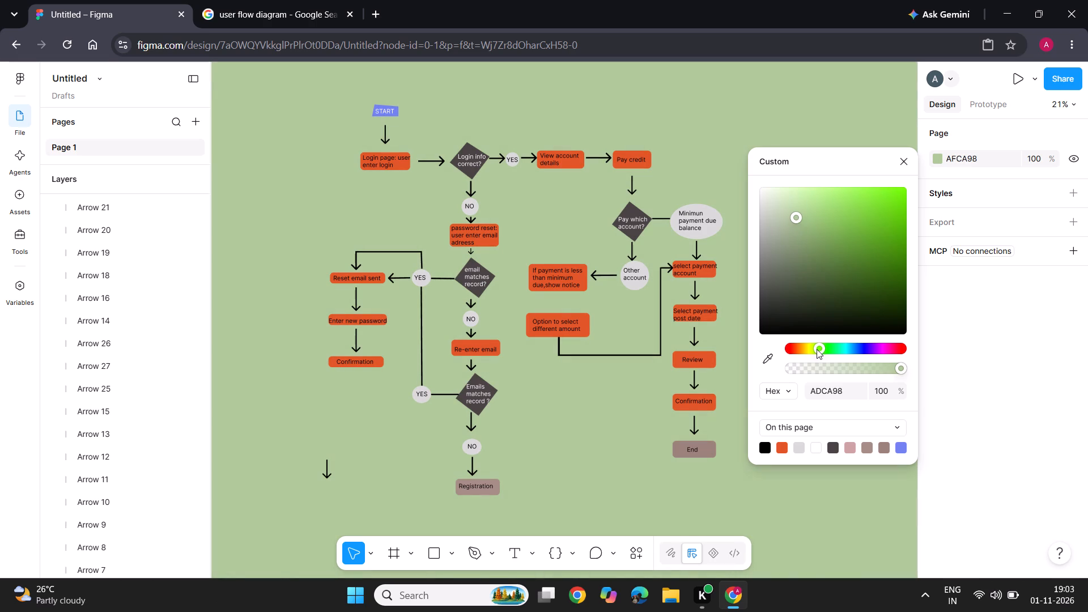
left_click_drag(817, 349, 807, 349)
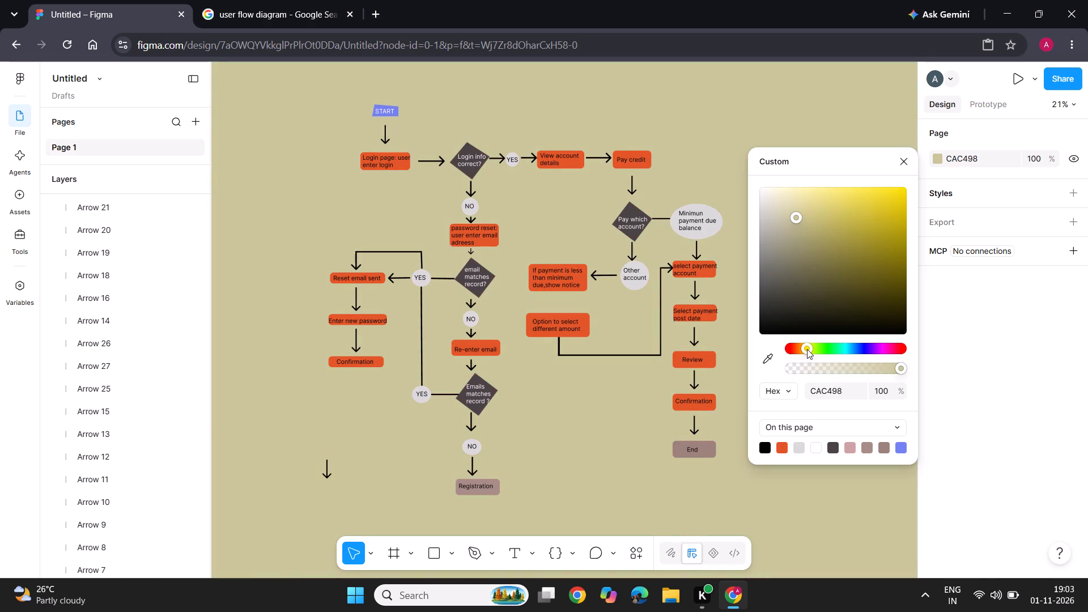
left_click_drag(807, 349, 793, 346)
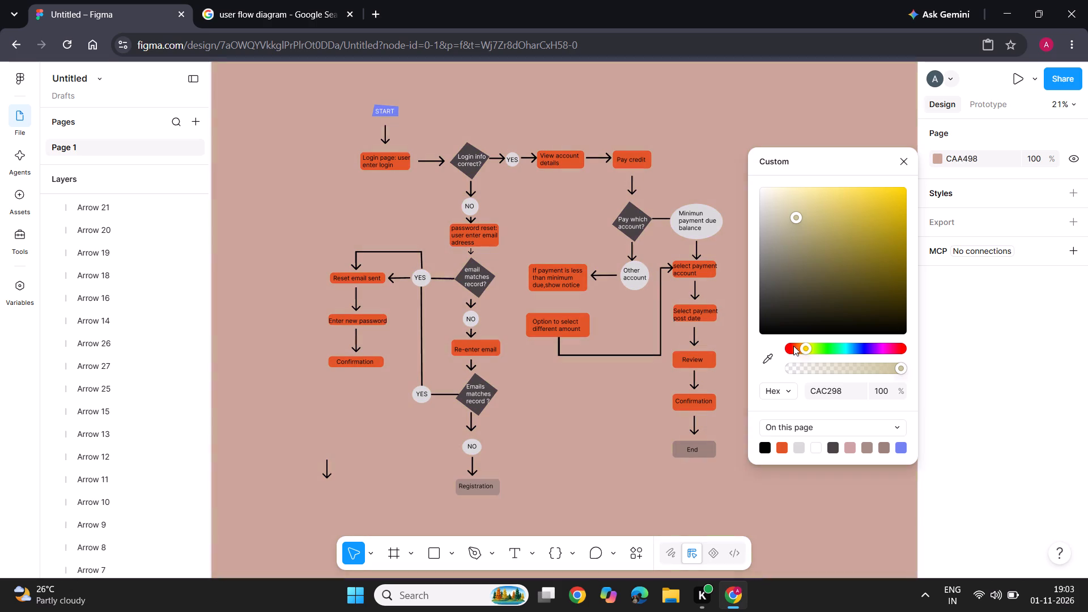
left_click_drag(793, 346, 793, 345)
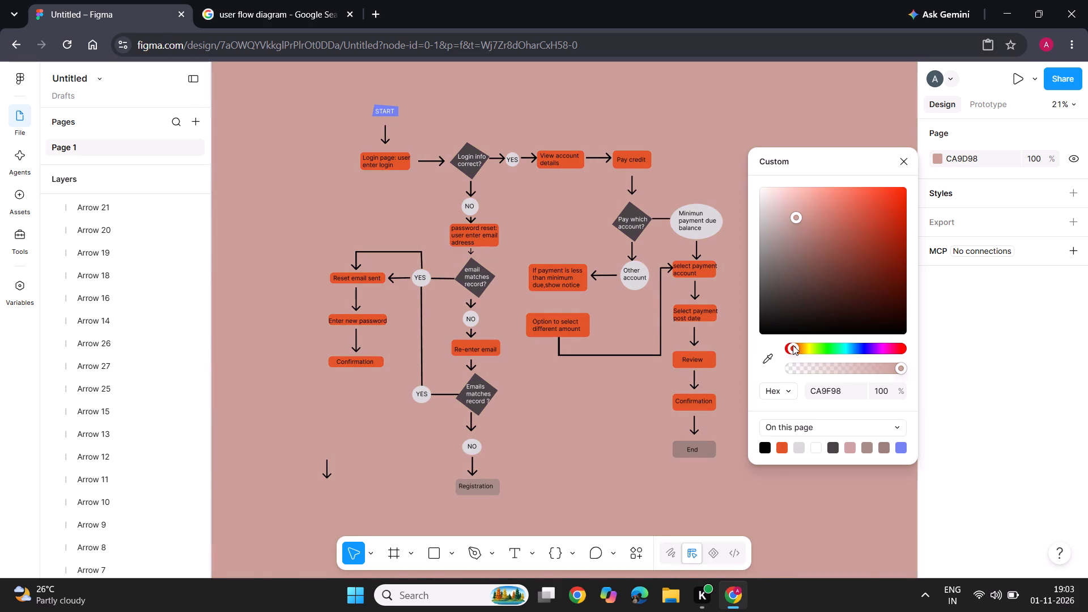
left_click_drag(793, 345, 783, 346)
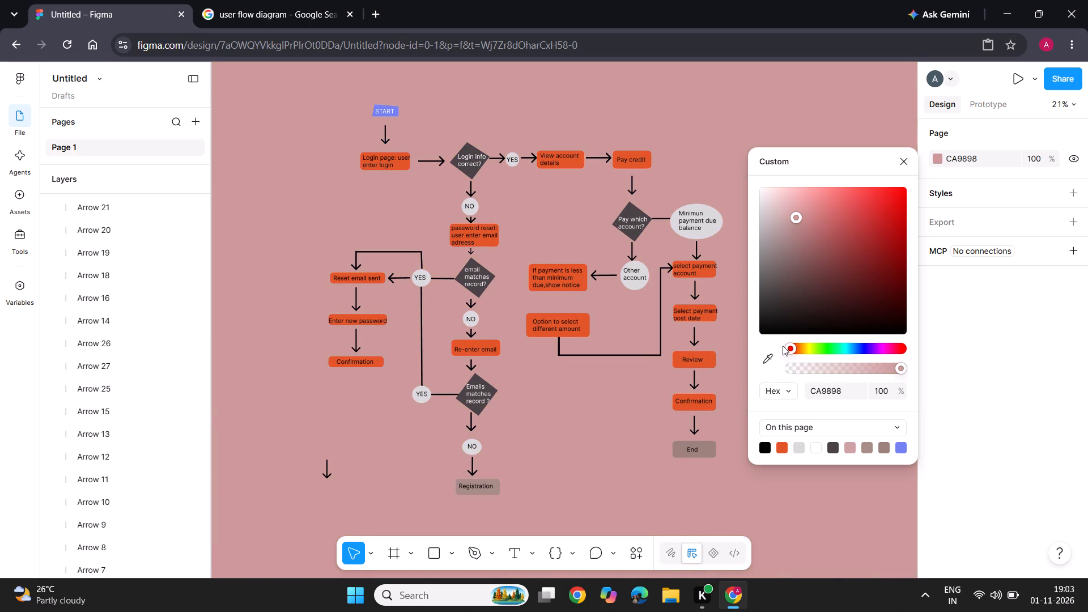
left_click_drag(783, 346, 796, 348)
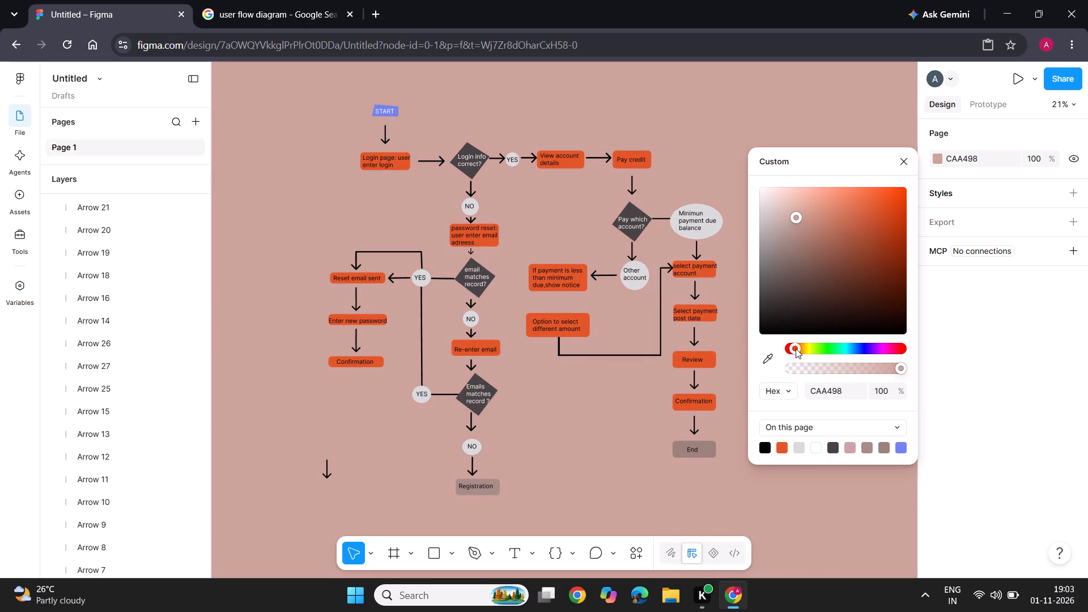
left_click_drag(796, 348, 796, 348)
left_click_drag(796, 216, 794, 209)
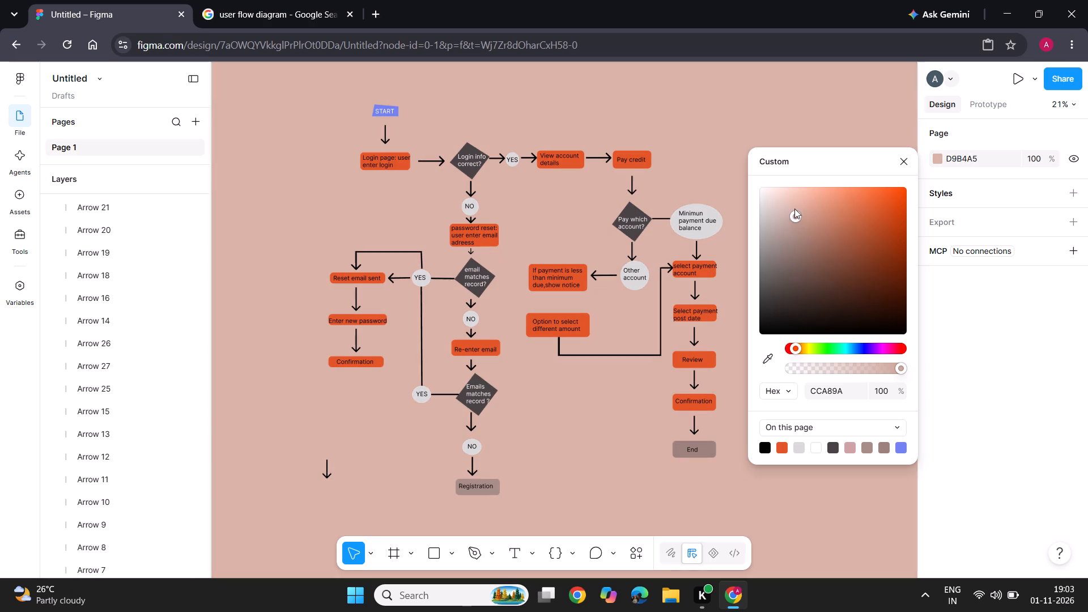
left_click_drag(794, 209, 784, 201)
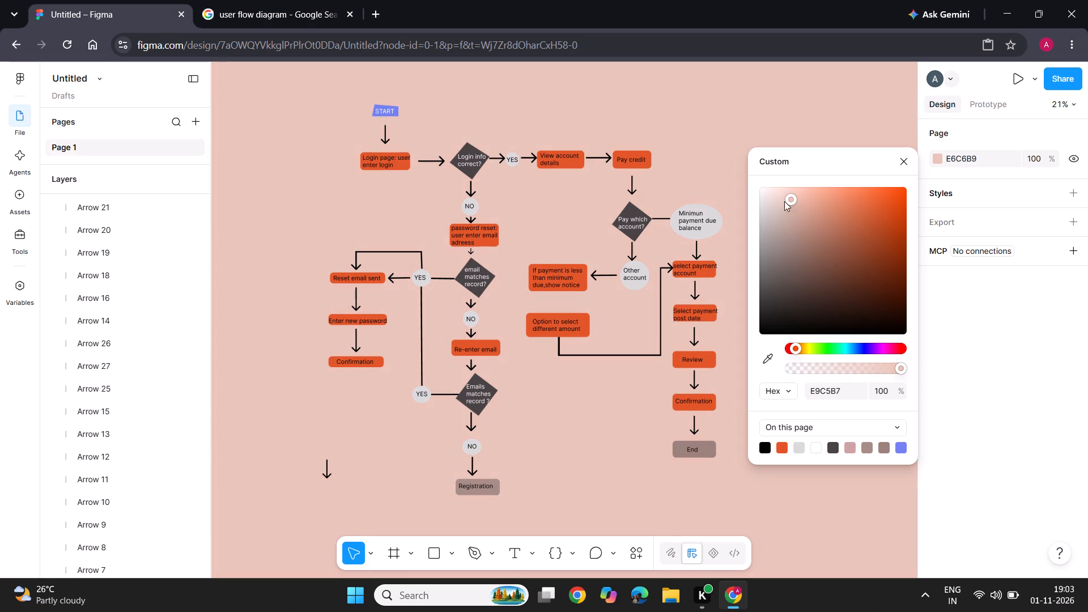
left_click_drag(784, 201, 776, 207)
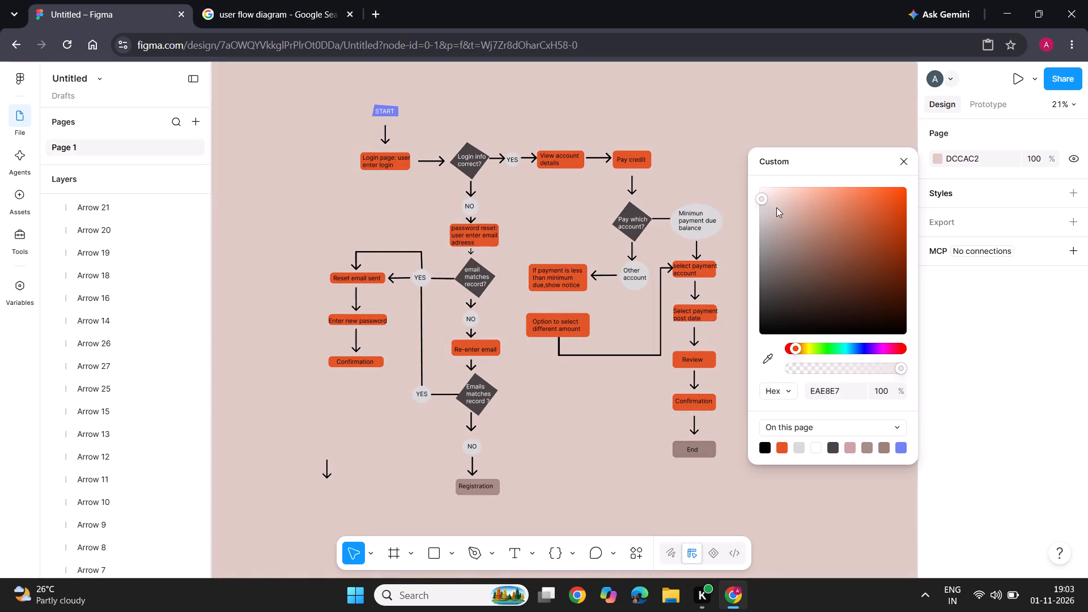
left_click_drag(776, 207, 777, 206)
left_click(724, 135)
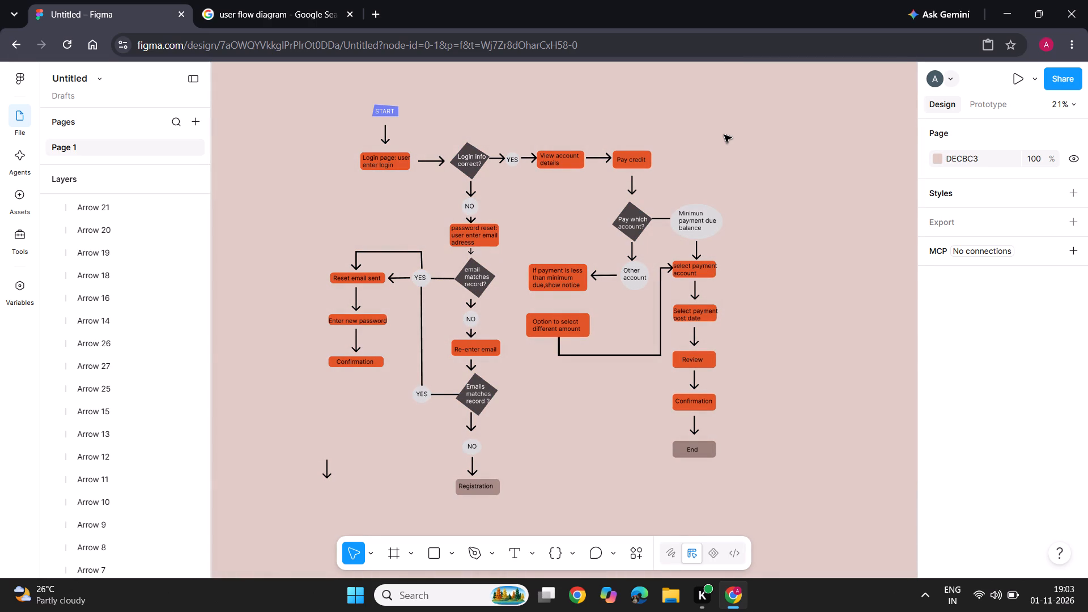
Delete the stray downward arrow in the empty area beside the Registration box, below the password-reset Confirmation box.
scroll(724, 135, "right", 1)
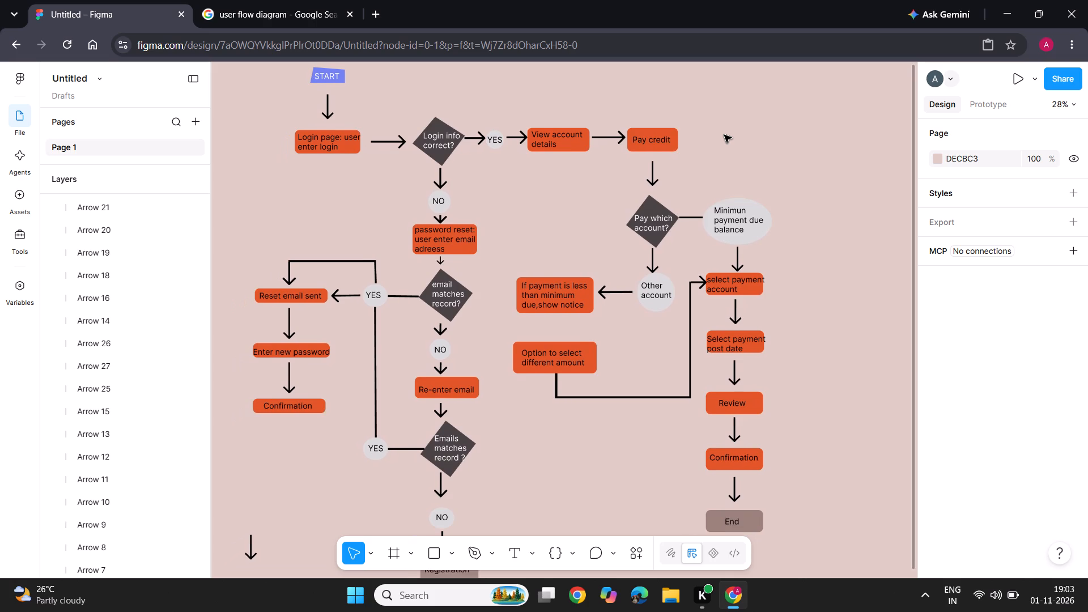
scroll(724, 135, "right", 1)
scroll(724, 135, "down", 1)
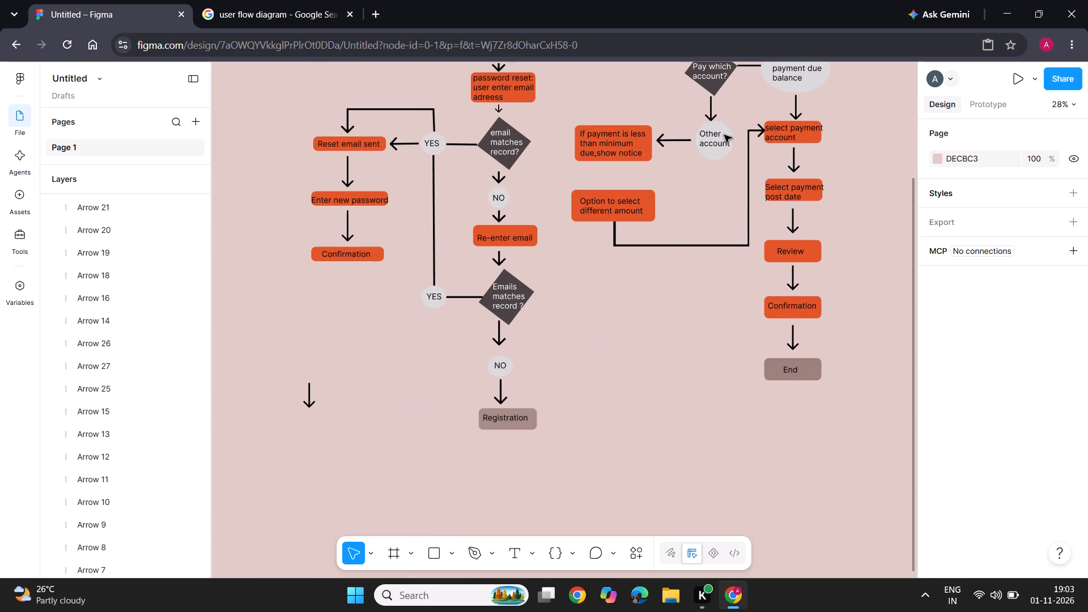
left_click(307, 400)
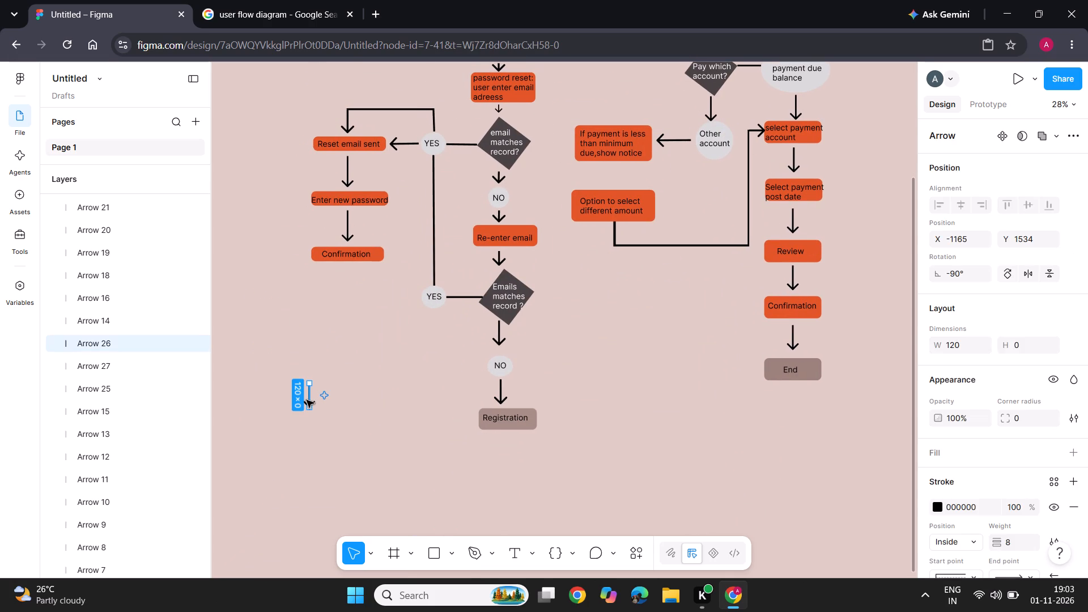
key("Delete")
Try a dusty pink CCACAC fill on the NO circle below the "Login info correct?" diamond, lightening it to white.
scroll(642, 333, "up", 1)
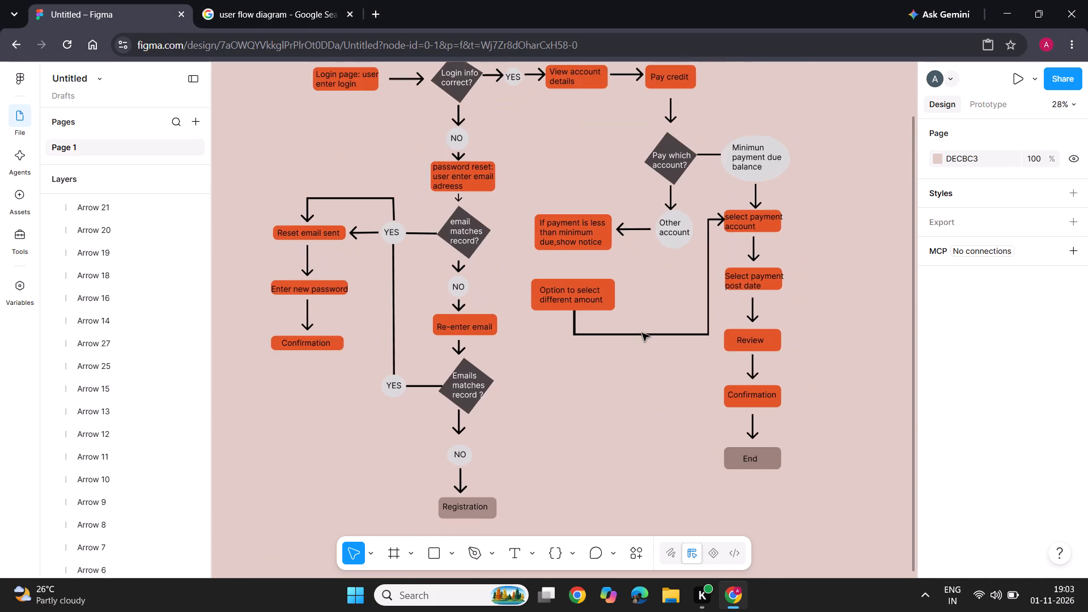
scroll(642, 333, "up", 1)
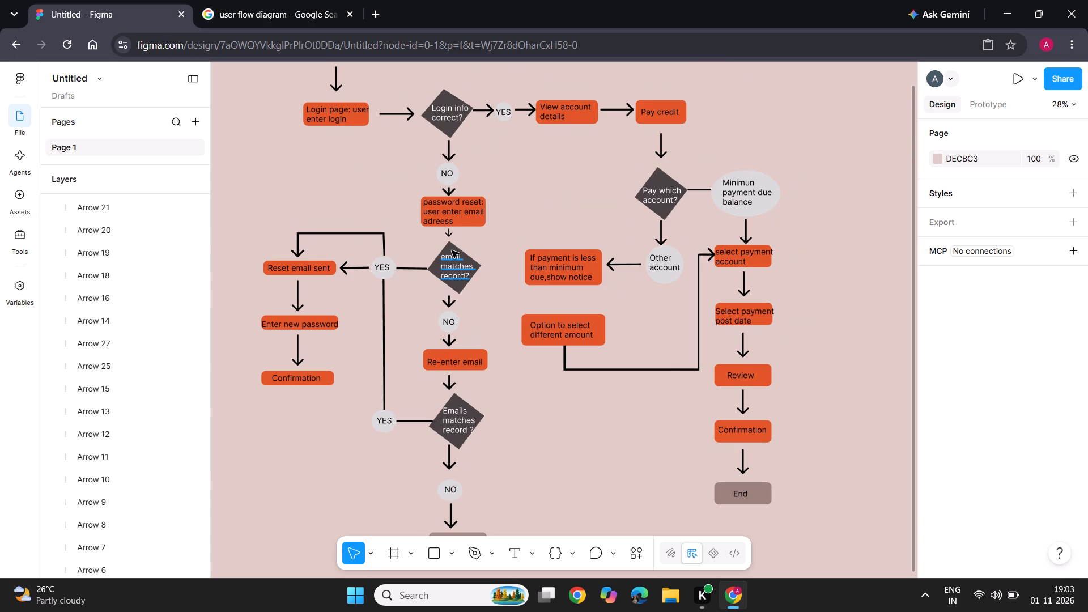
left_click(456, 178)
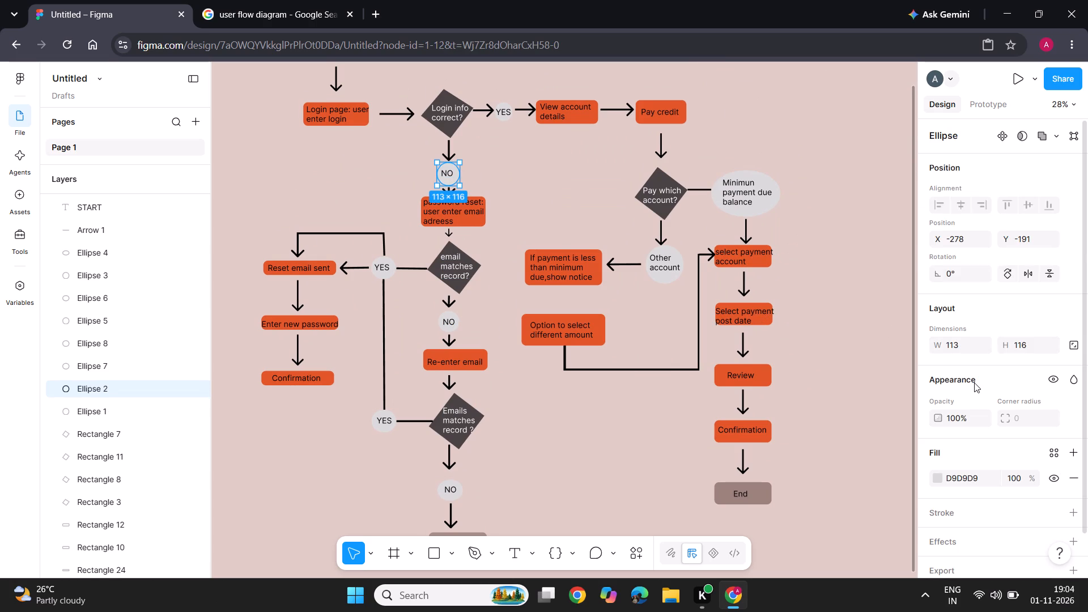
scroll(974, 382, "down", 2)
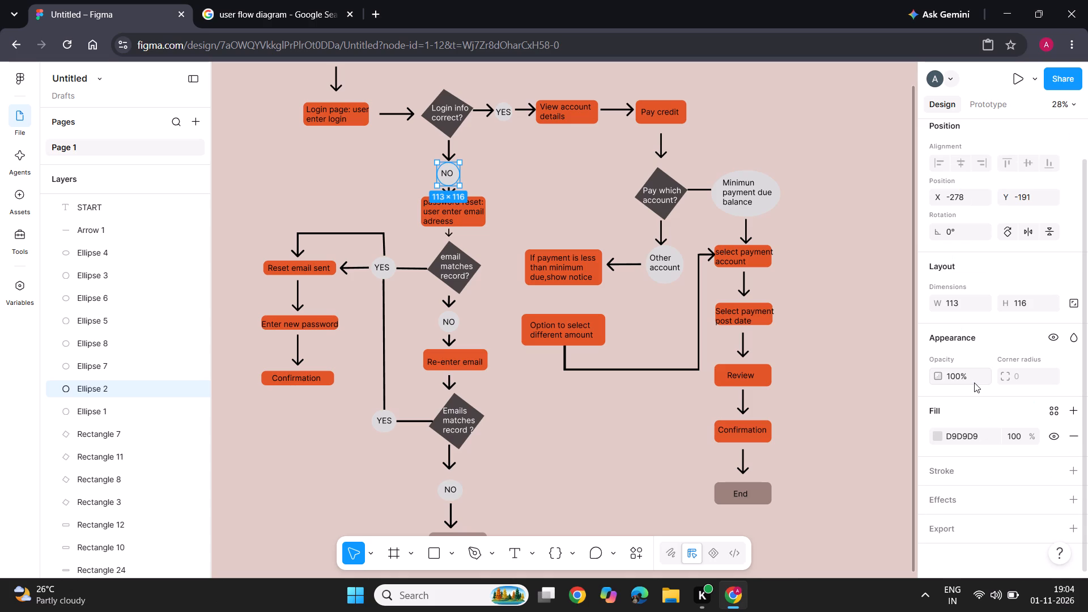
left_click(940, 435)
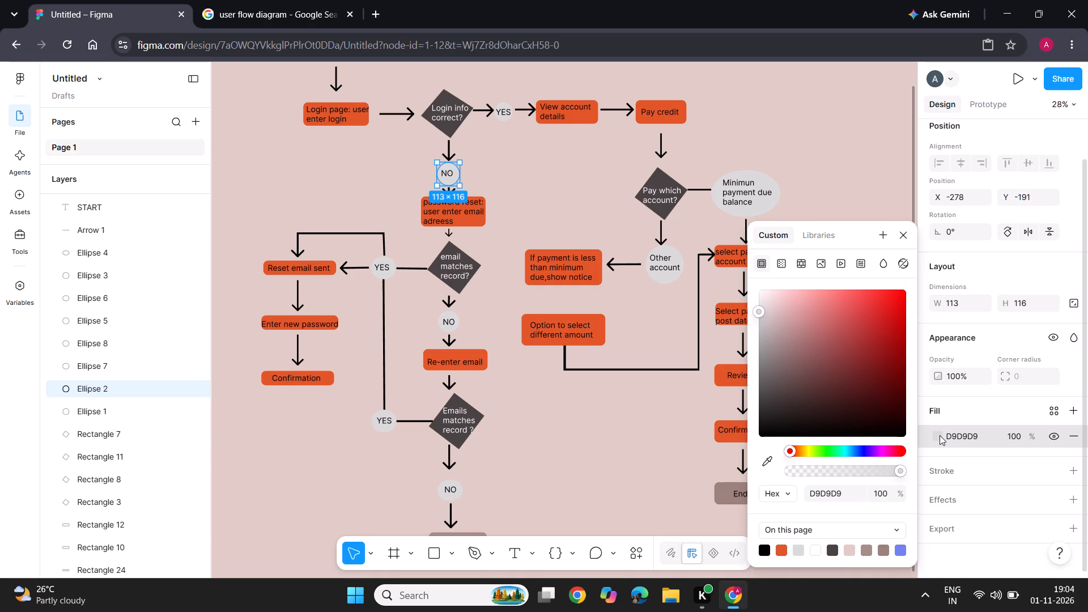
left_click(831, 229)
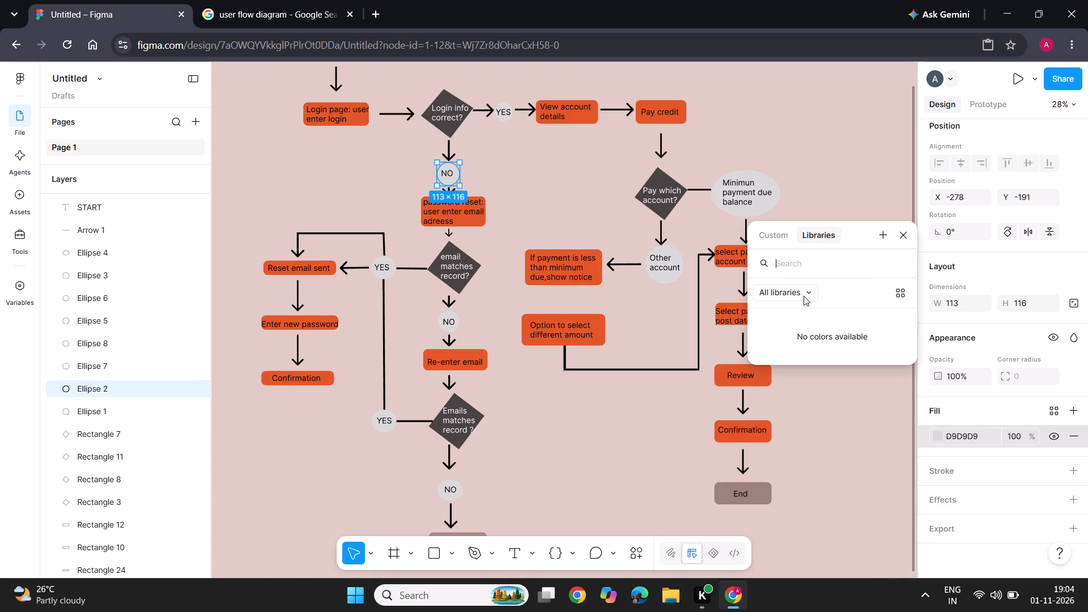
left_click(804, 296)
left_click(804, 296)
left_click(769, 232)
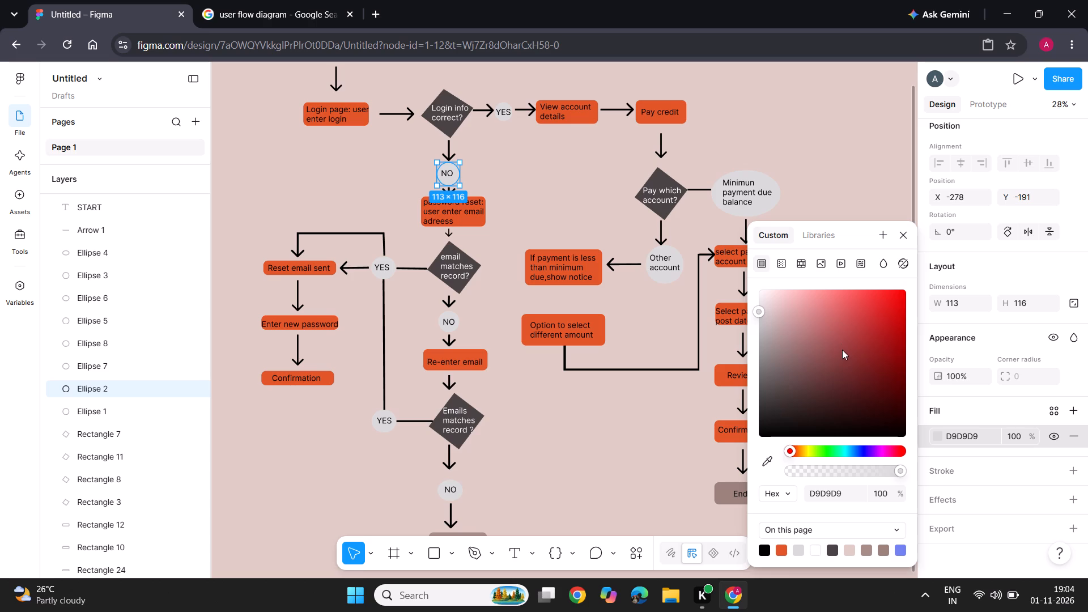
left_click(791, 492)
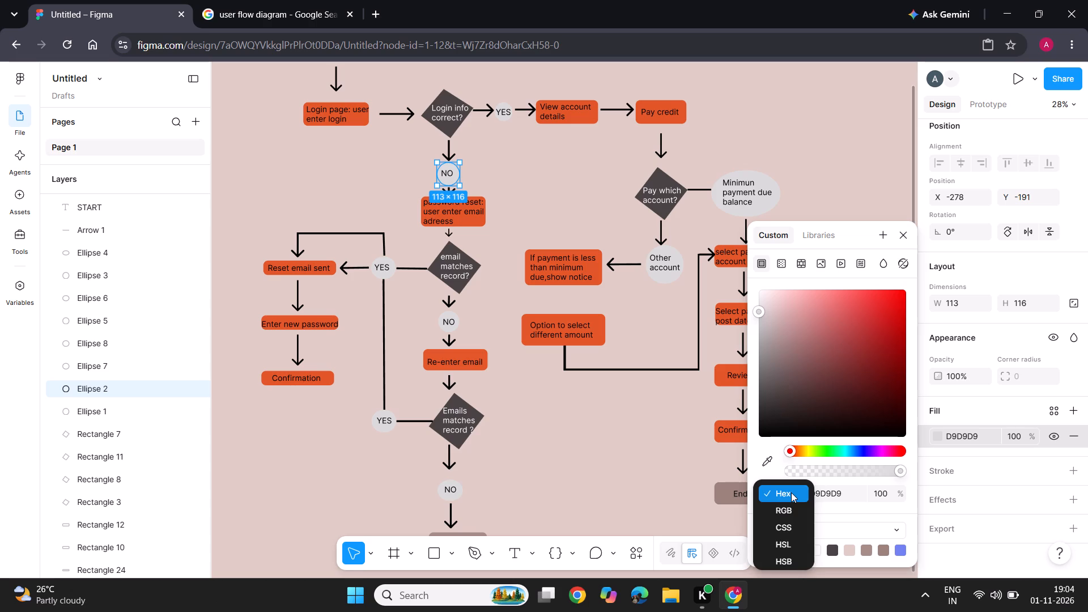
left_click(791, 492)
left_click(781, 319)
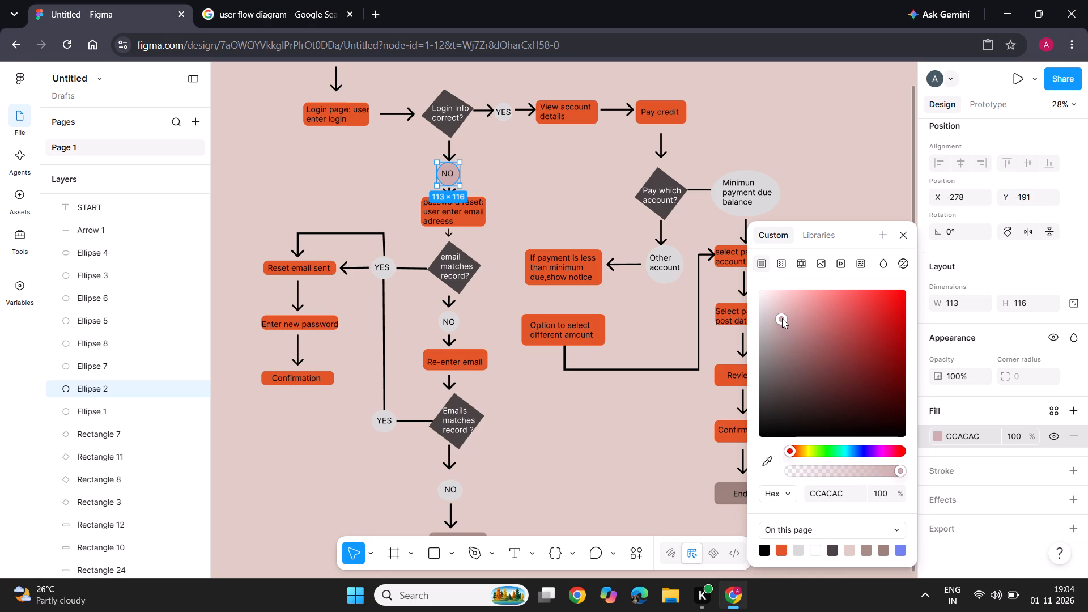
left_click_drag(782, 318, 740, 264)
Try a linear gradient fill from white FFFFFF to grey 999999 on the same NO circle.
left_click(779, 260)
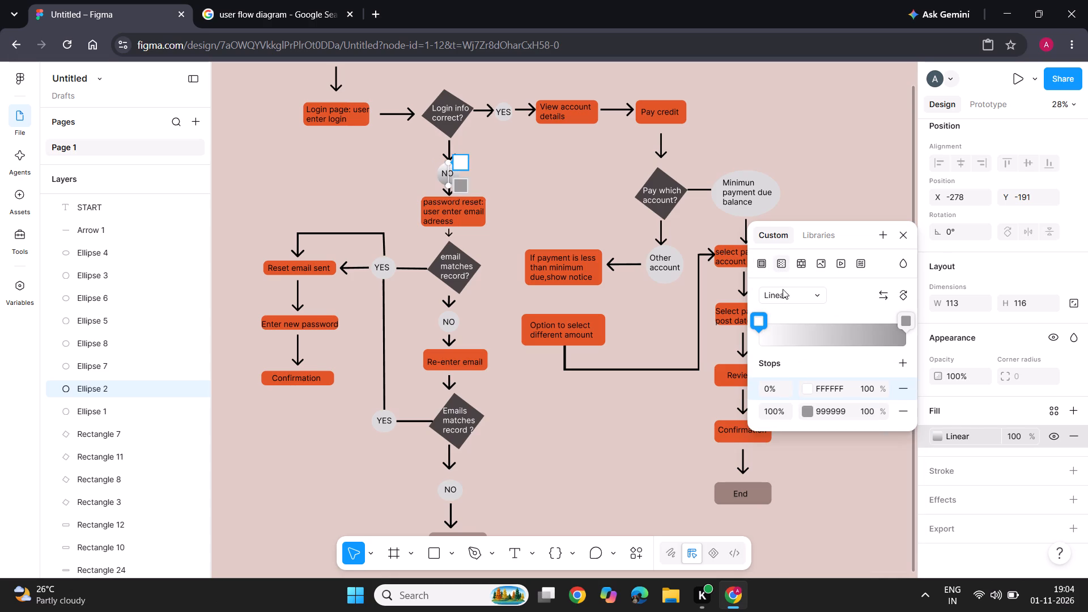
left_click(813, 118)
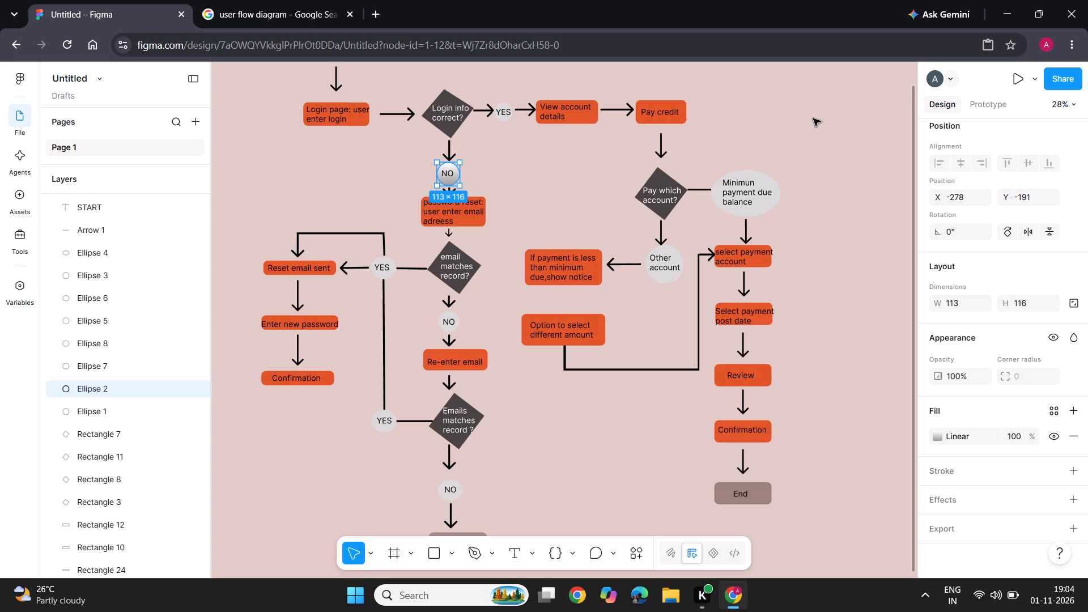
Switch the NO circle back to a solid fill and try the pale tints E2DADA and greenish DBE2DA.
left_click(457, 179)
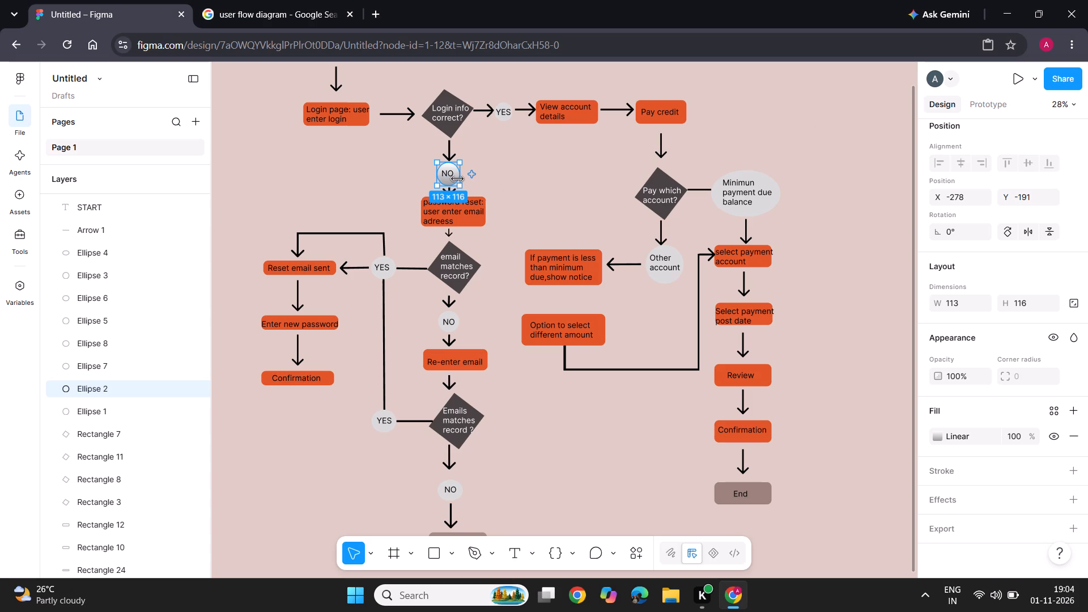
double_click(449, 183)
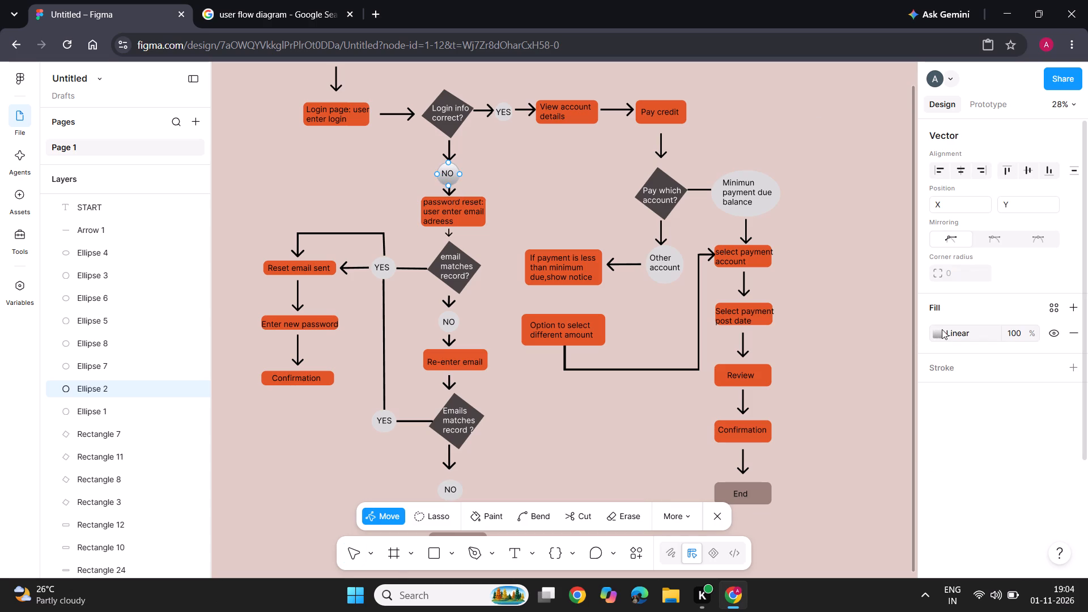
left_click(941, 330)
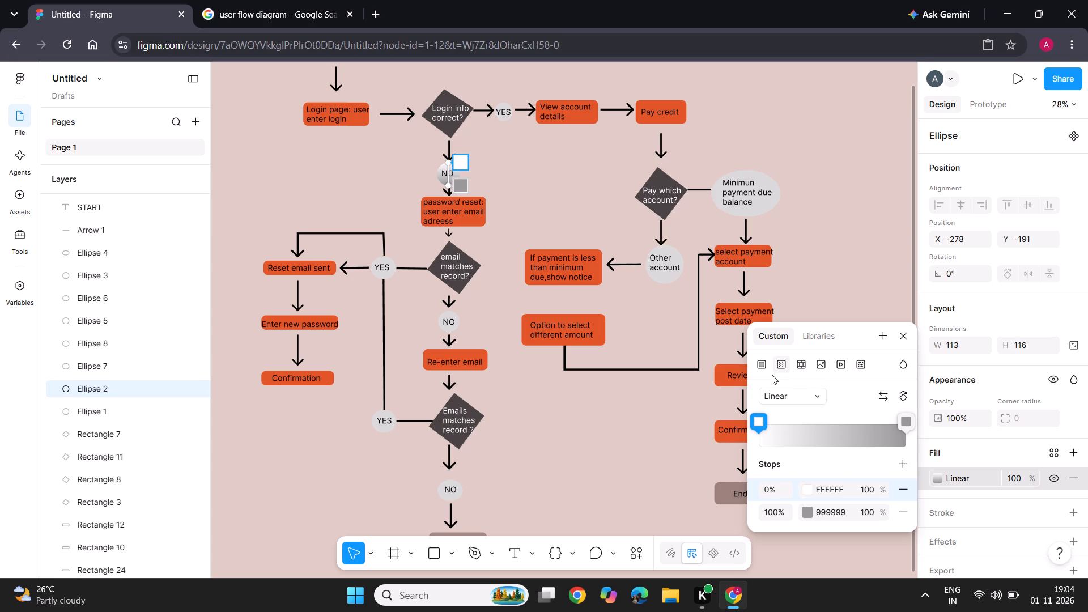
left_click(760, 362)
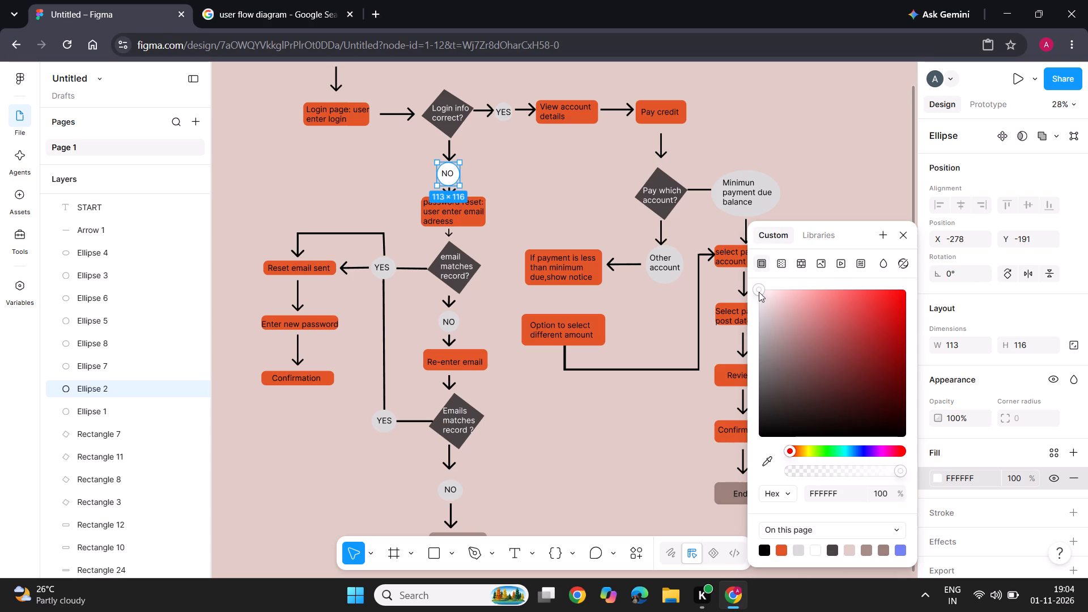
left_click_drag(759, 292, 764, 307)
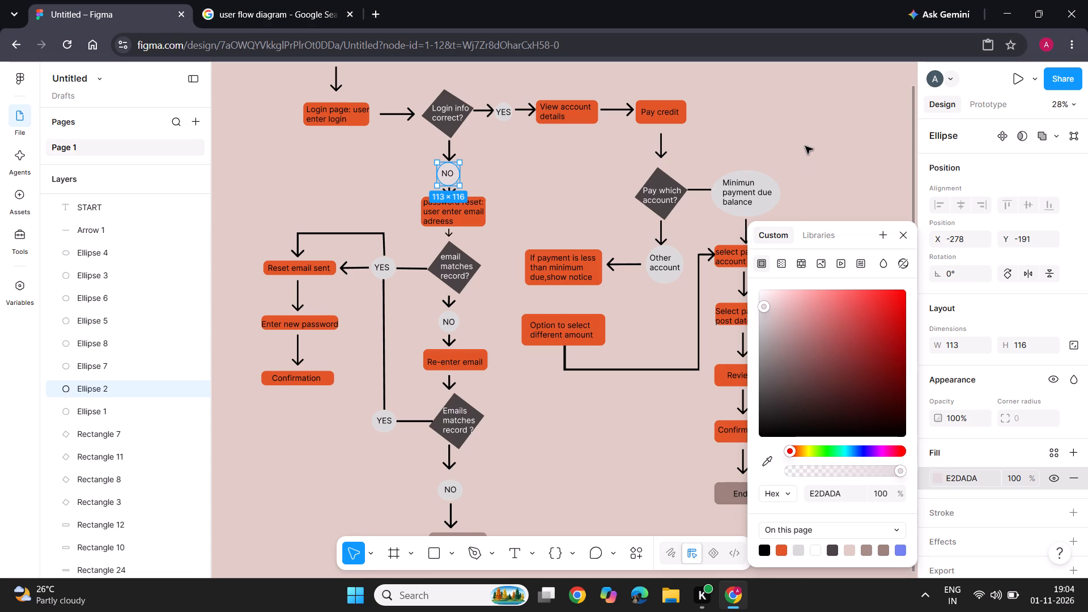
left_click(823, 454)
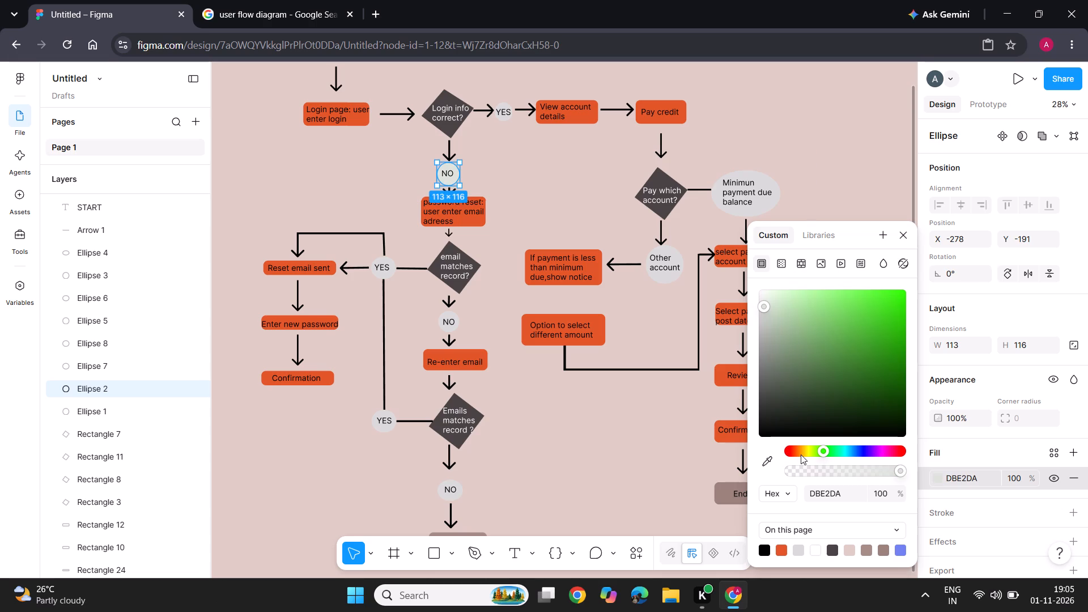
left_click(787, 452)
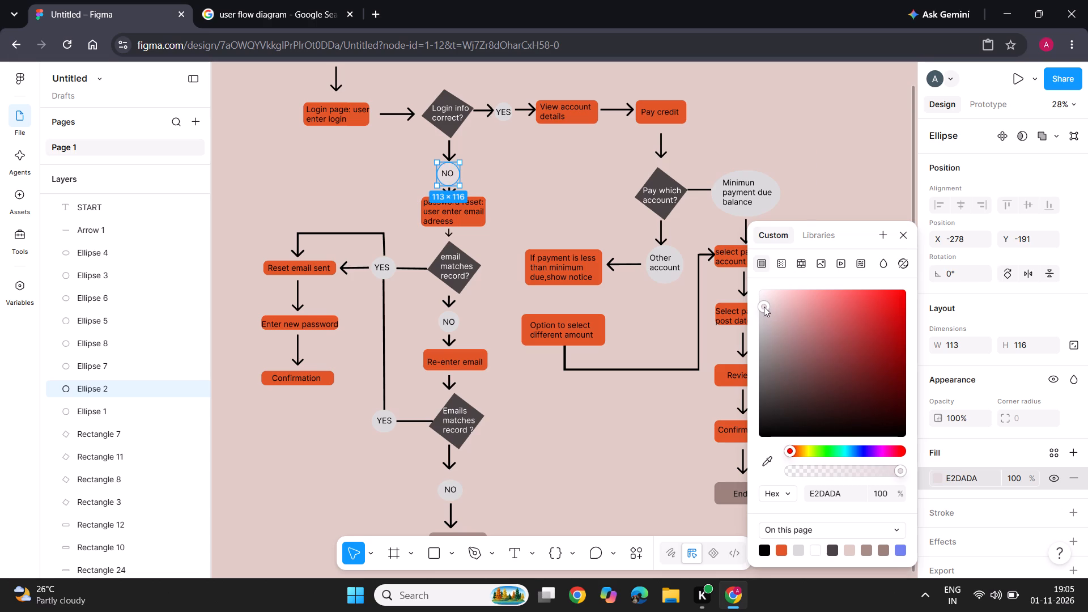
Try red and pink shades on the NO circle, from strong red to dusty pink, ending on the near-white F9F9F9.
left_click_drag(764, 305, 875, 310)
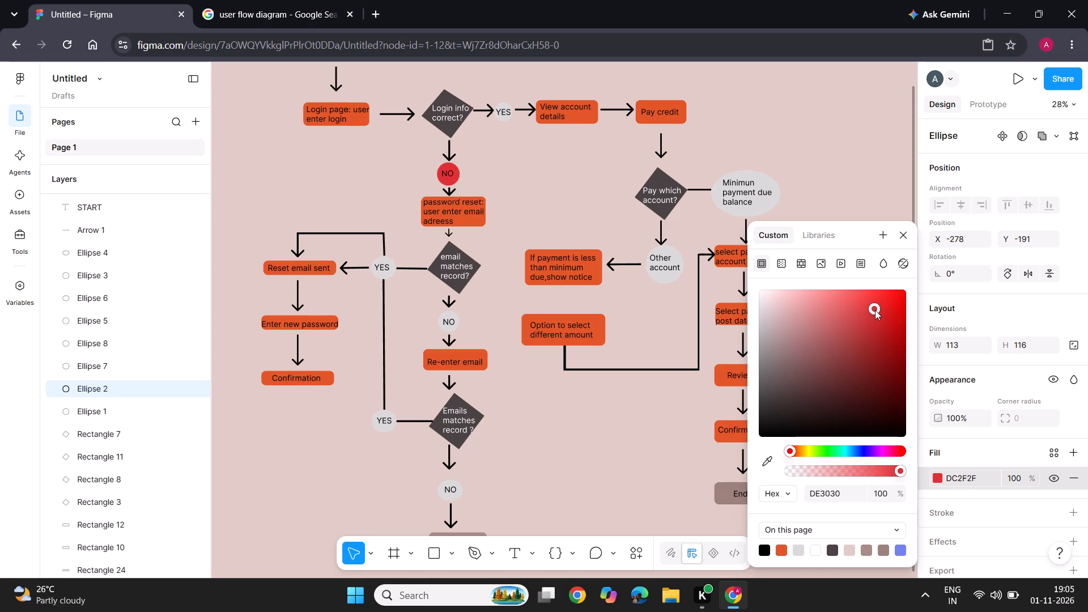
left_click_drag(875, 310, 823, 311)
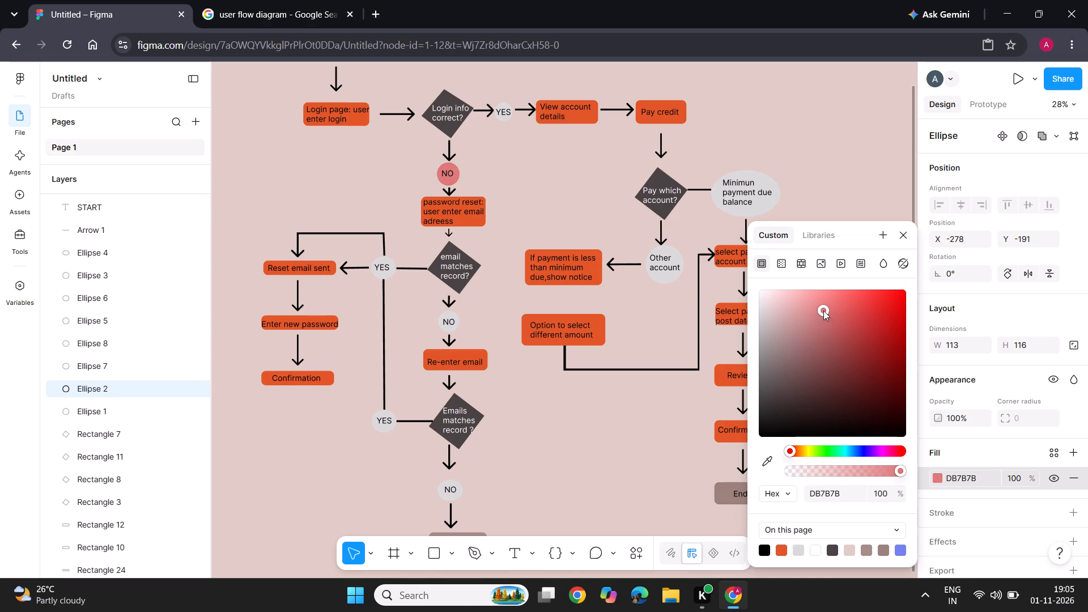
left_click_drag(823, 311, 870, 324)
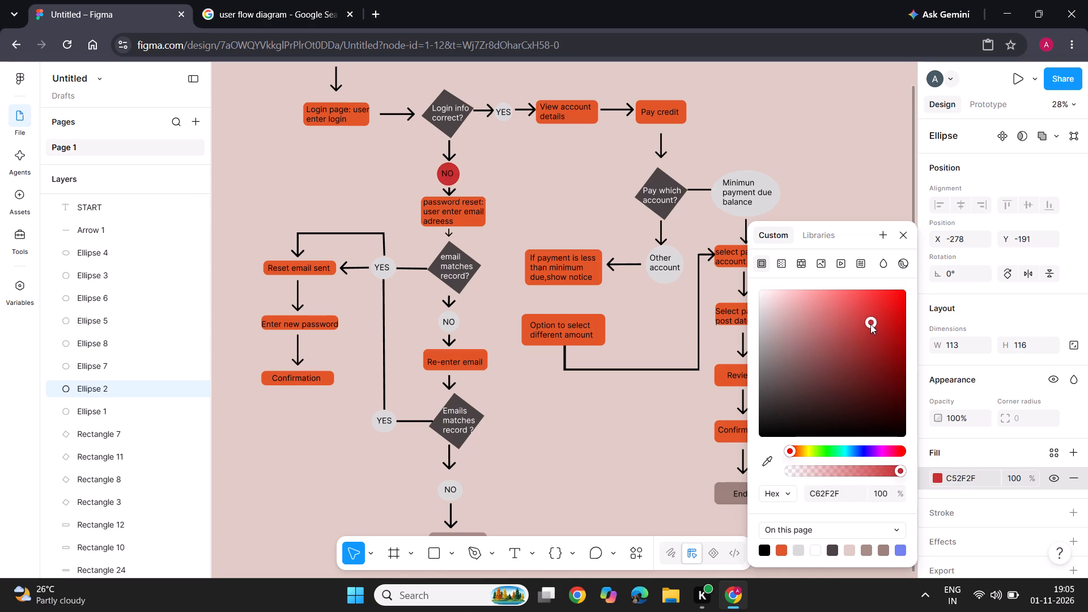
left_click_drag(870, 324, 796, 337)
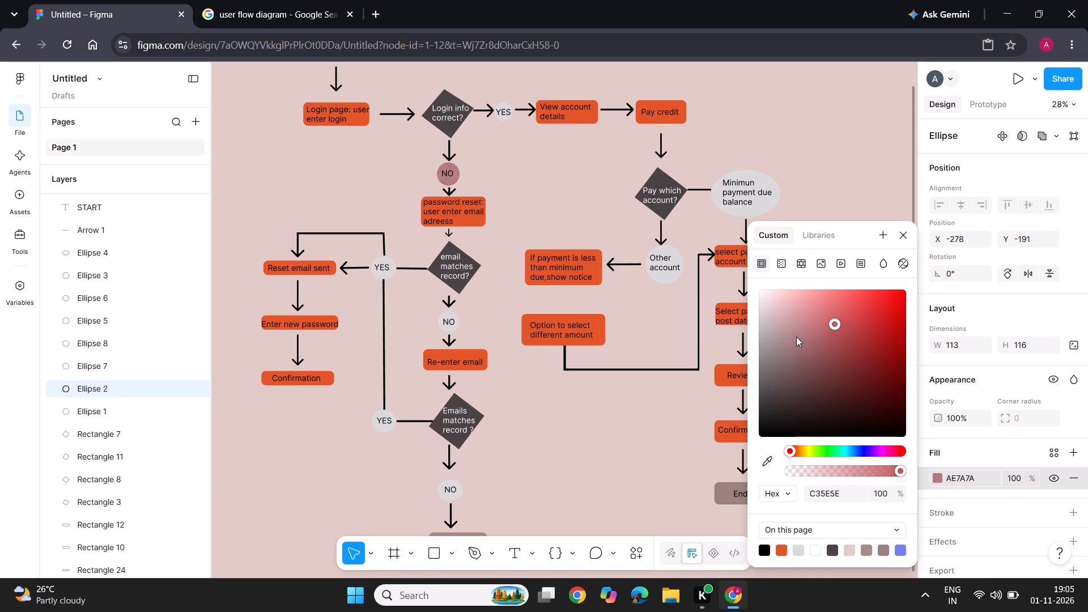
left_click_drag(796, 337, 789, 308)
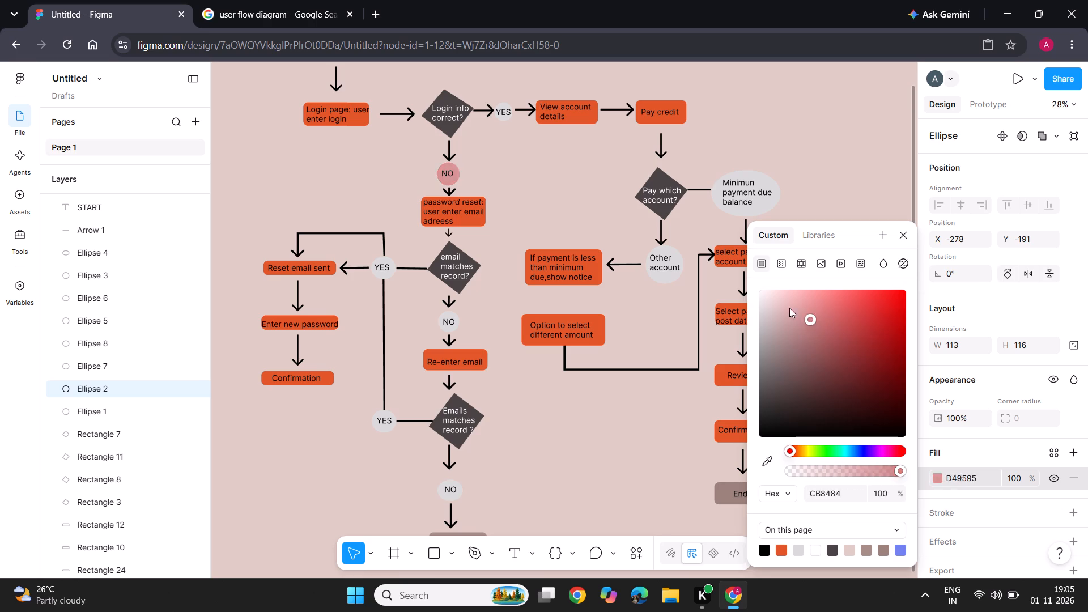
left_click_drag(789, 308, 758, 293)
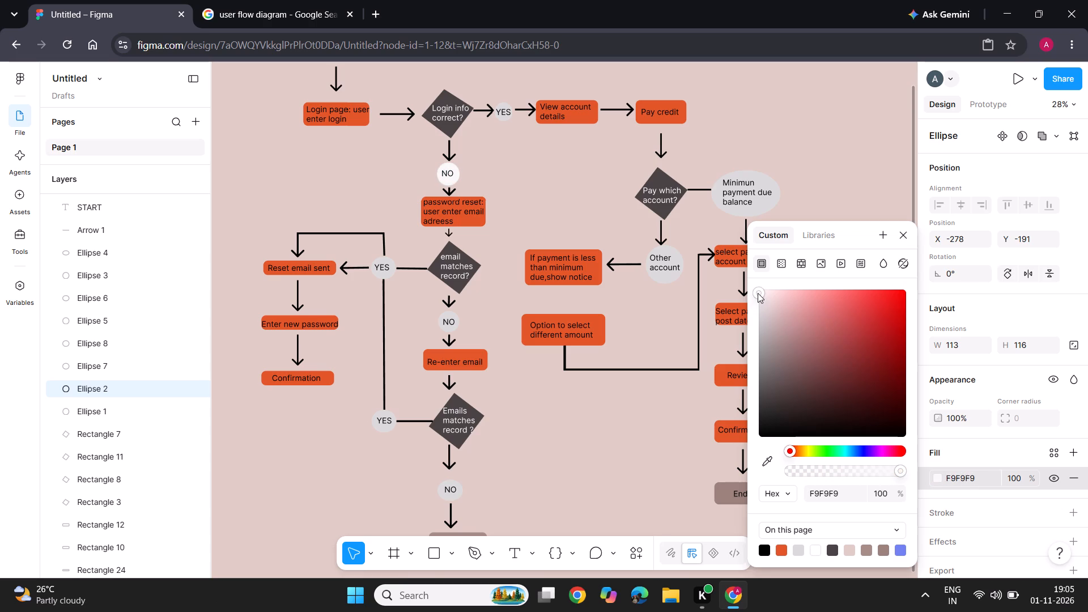
Try pattern and image fills on the NO circle, switch it to a video fill, and browse the shader fills.
left_click(804, 258)
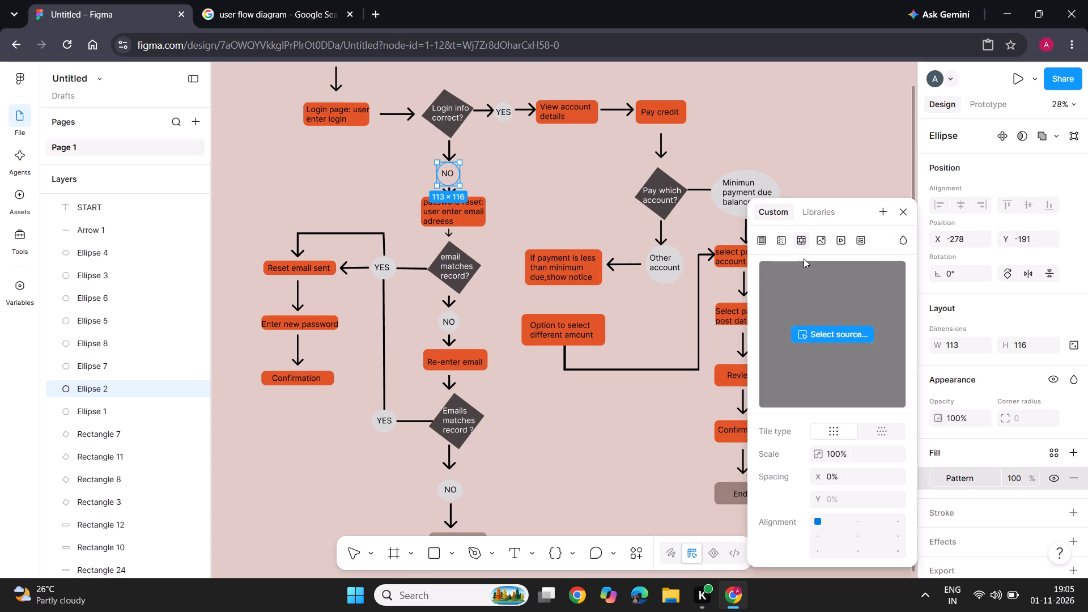
left_click(822, 236)
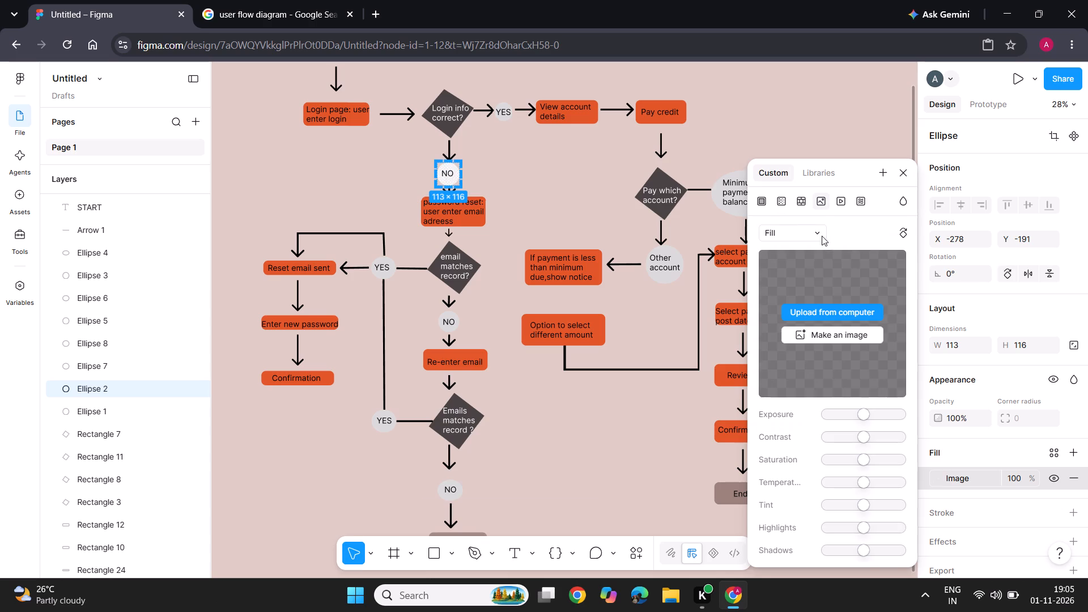
left_click(841, 193)
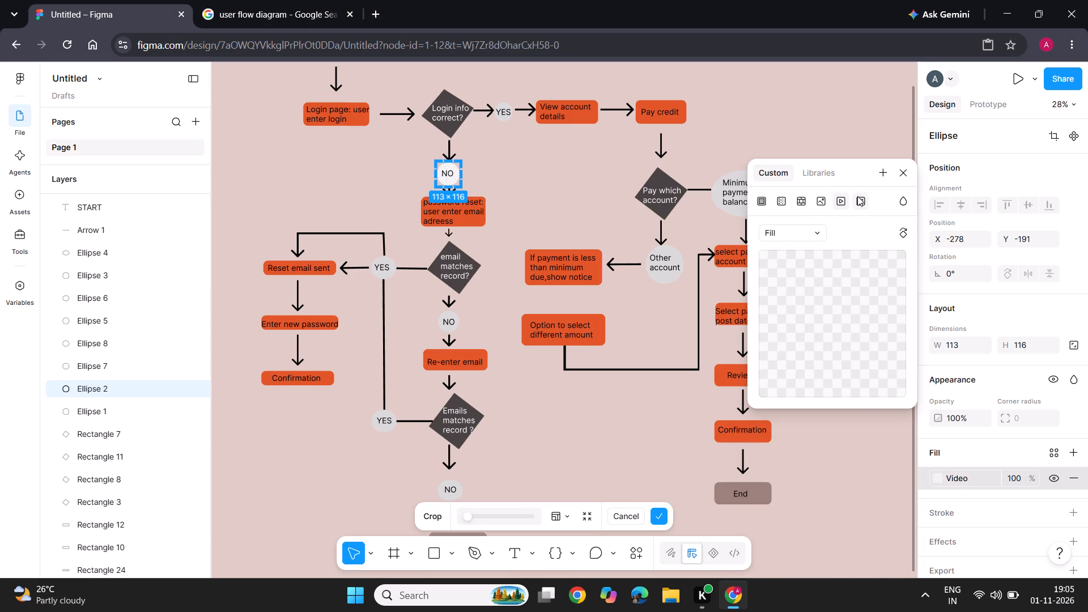
left_click(857, 196)
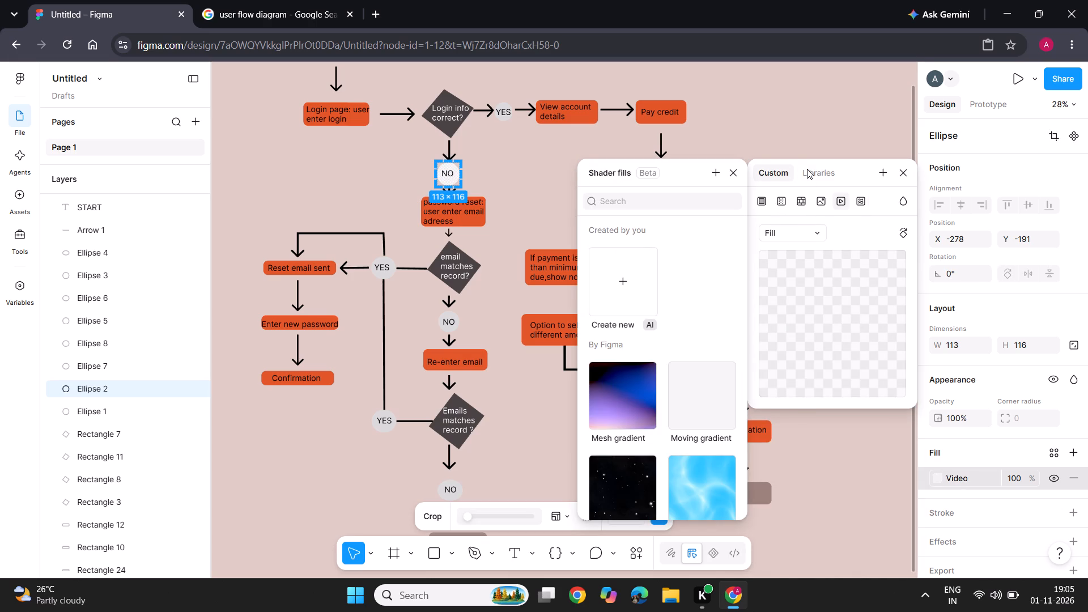
left_click(807, 169)
left_click(911, 175)
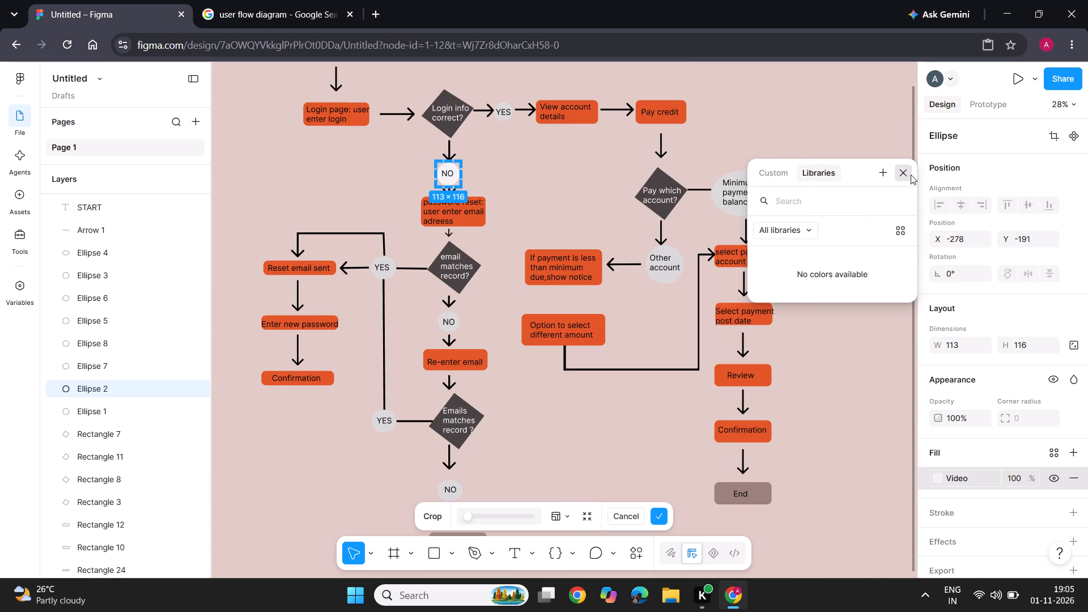
left_click(770, 101)
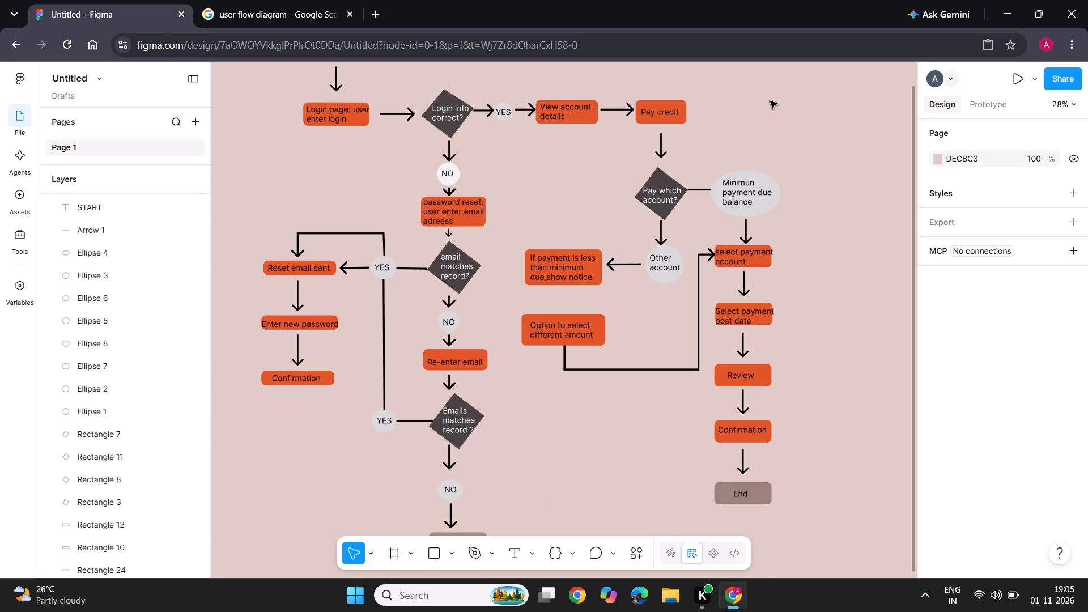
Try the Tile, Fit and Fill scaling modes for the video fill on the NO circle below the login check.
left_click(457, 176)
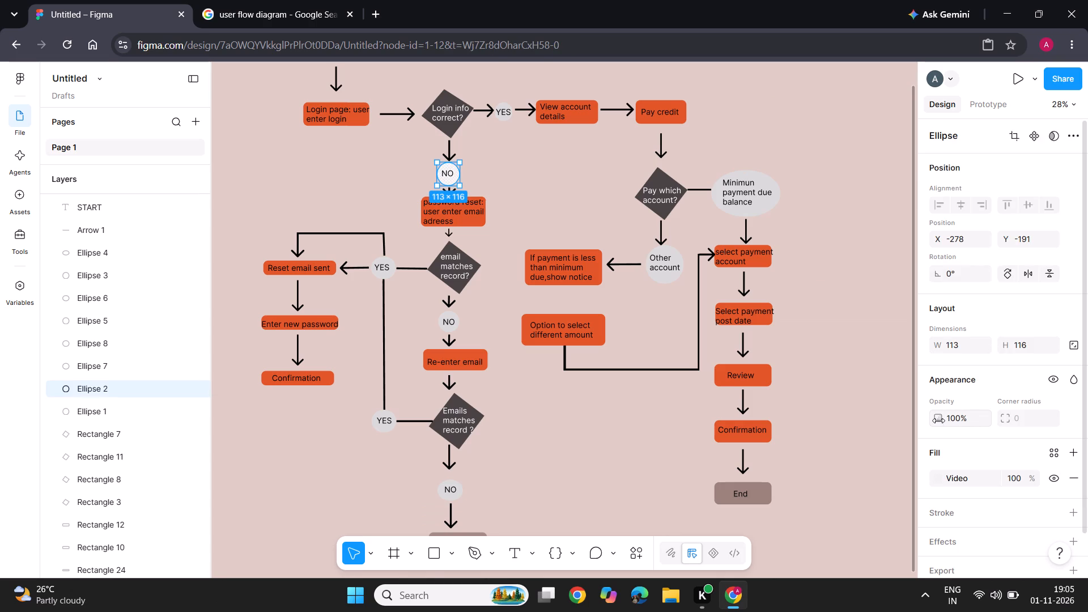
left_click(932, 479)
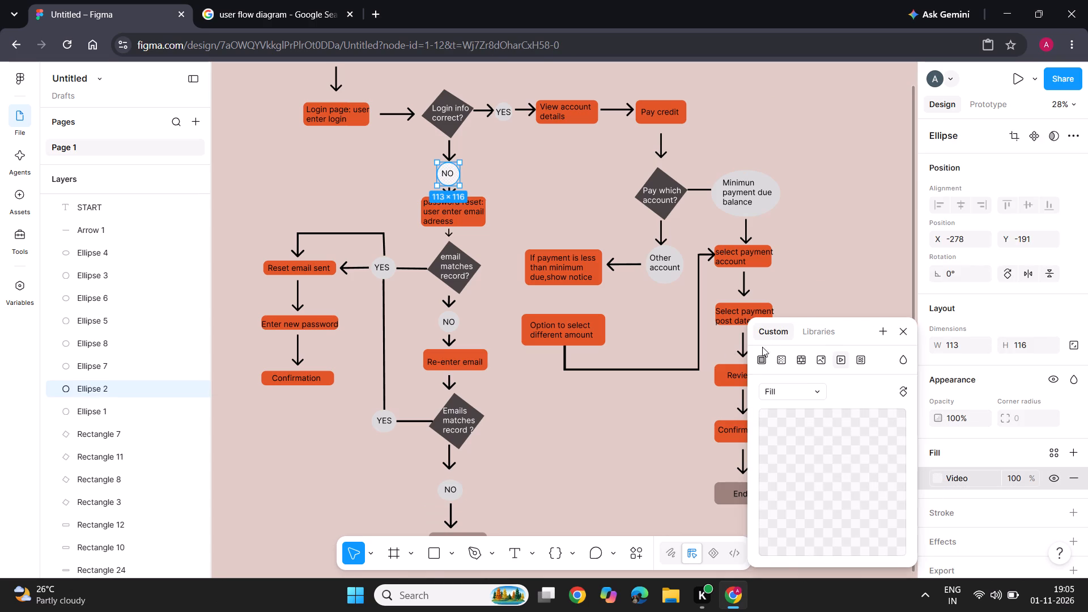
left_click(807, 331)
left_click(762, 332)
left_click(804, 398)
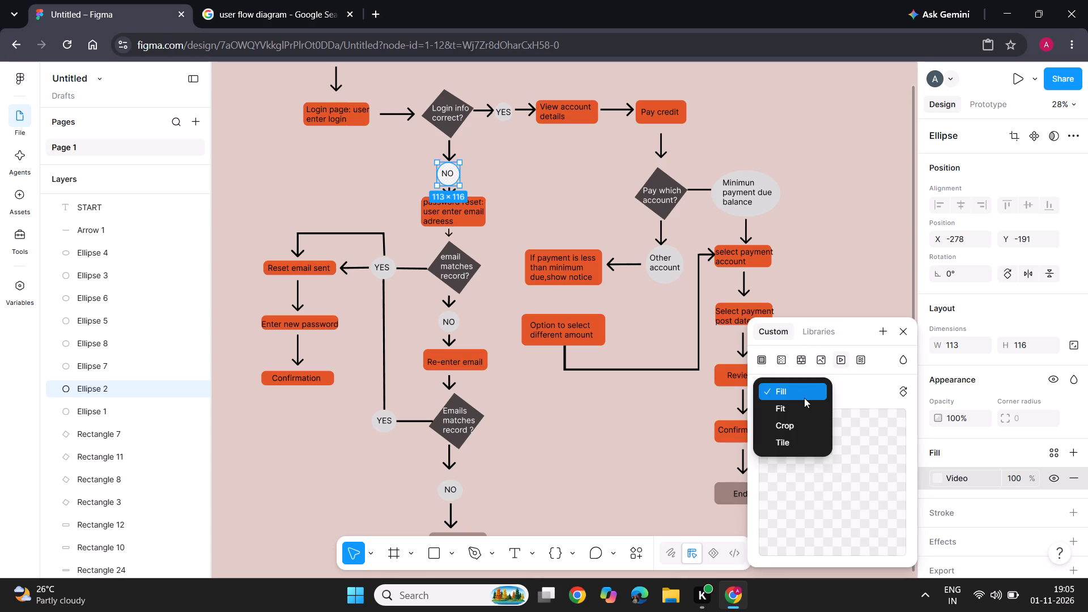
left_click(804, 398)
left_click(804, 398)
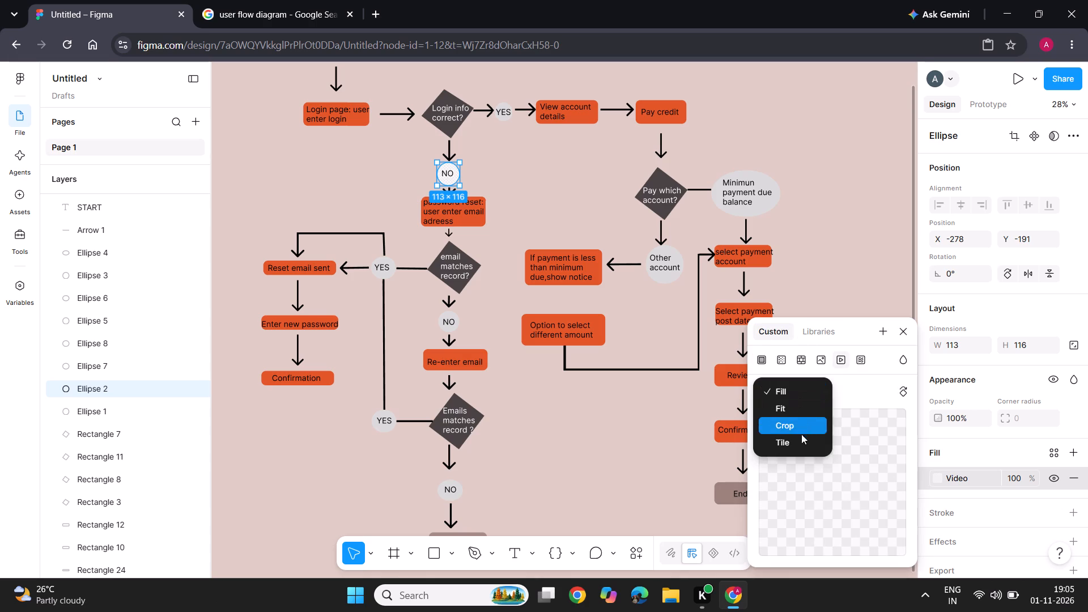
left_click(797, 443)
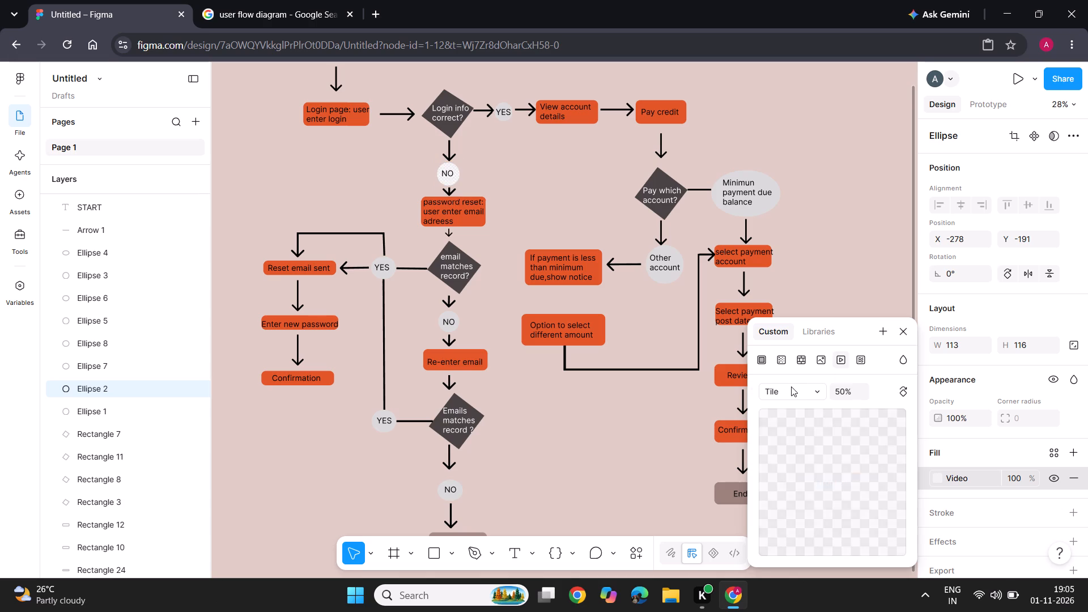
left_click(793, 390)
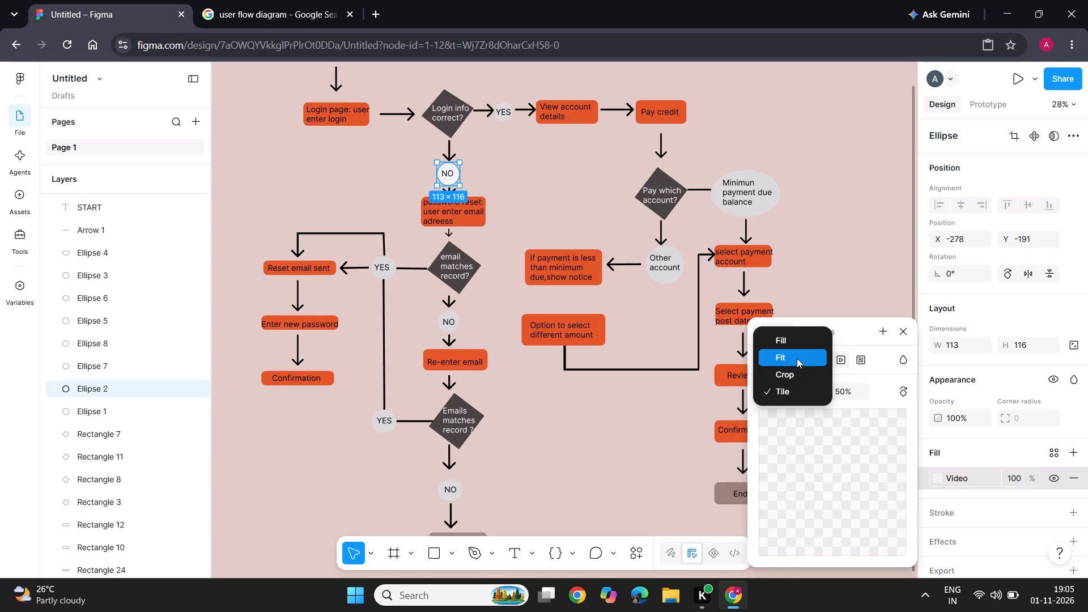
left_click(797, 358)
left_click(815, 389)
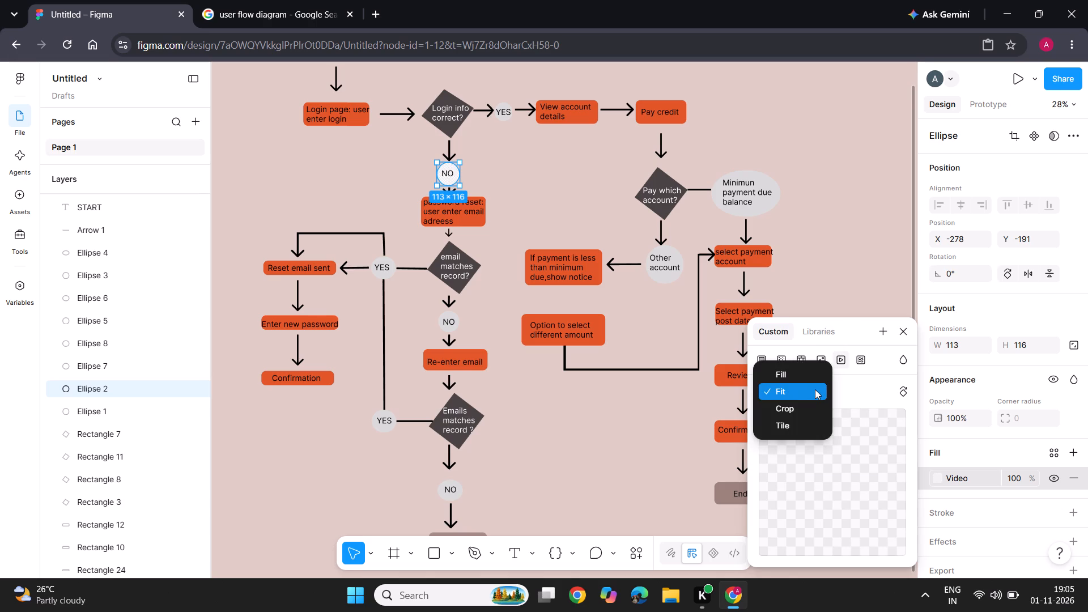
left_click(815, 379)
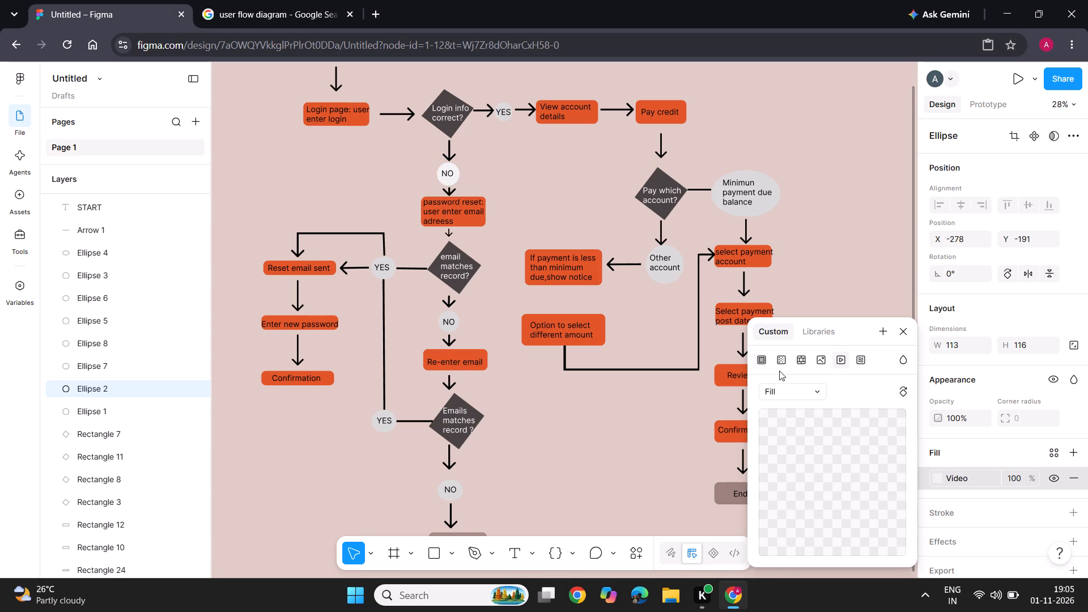
Switch the NO circle below the login check to a solid fill and tune it to pale pinkish grey D6CDCD.
left_click(761, 366)
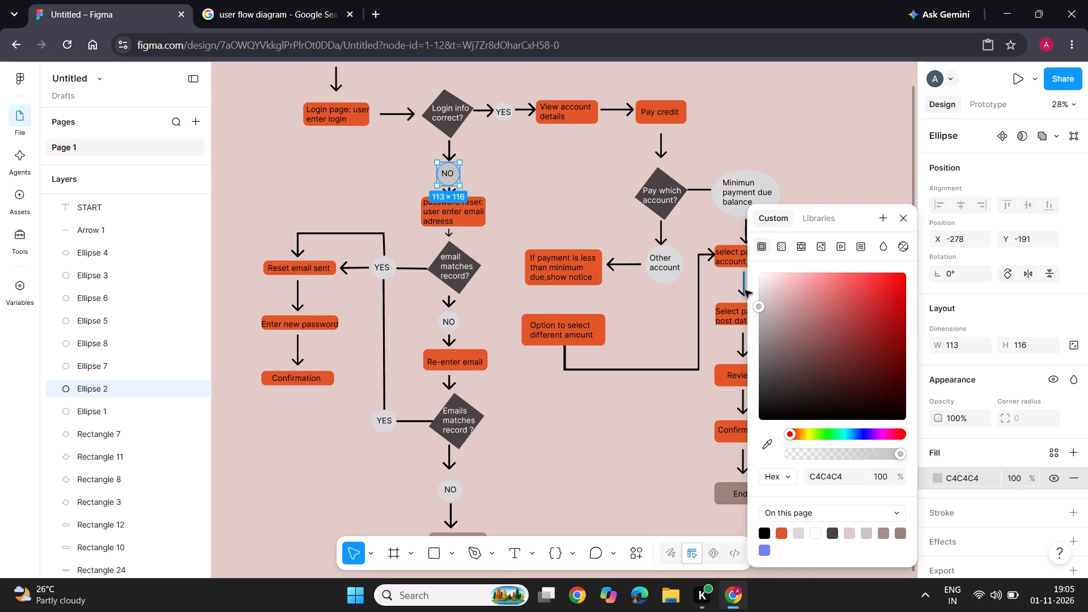
left_click(762, 309)
left_click_drag(764, 307, 764, 307)
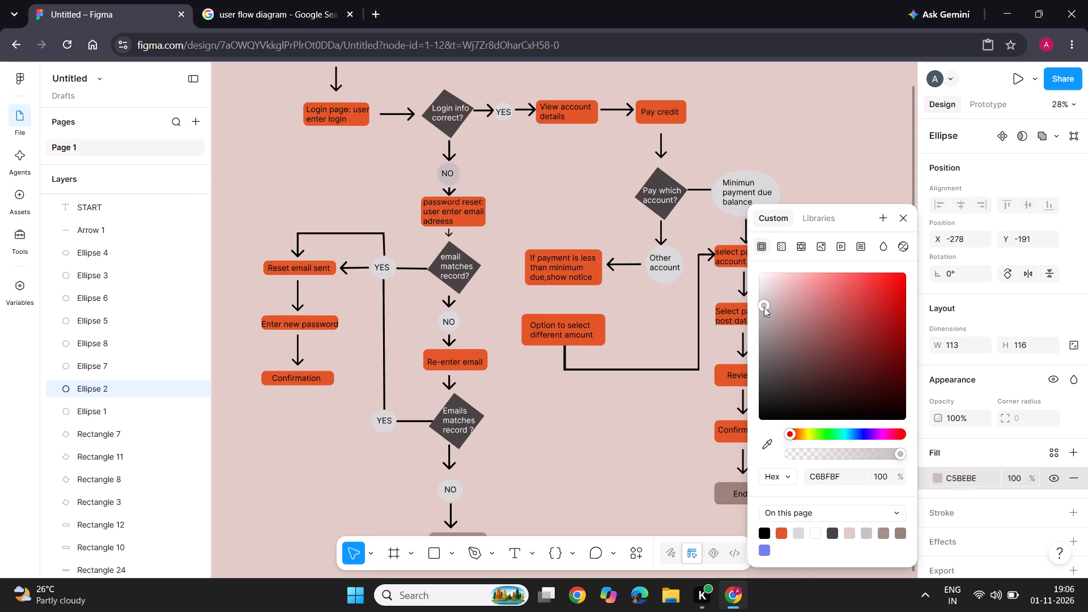
left_click_drag(764, 307, 772, 283)
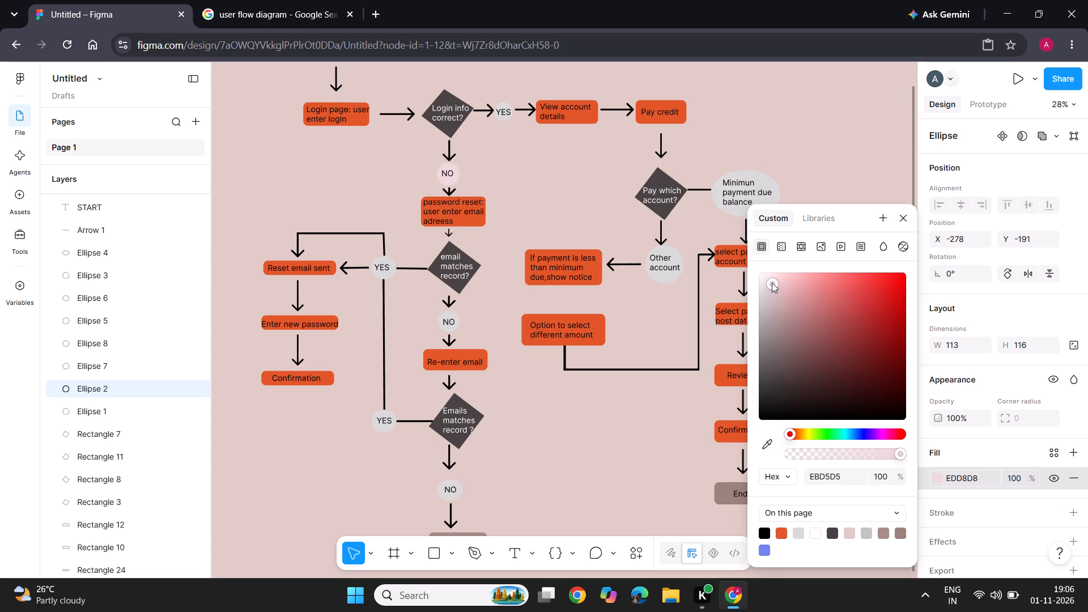
left_click_drag(772, 283, 768, 291)
left_click_drag(768, 291, 764, 296)
left_click(804, 164)
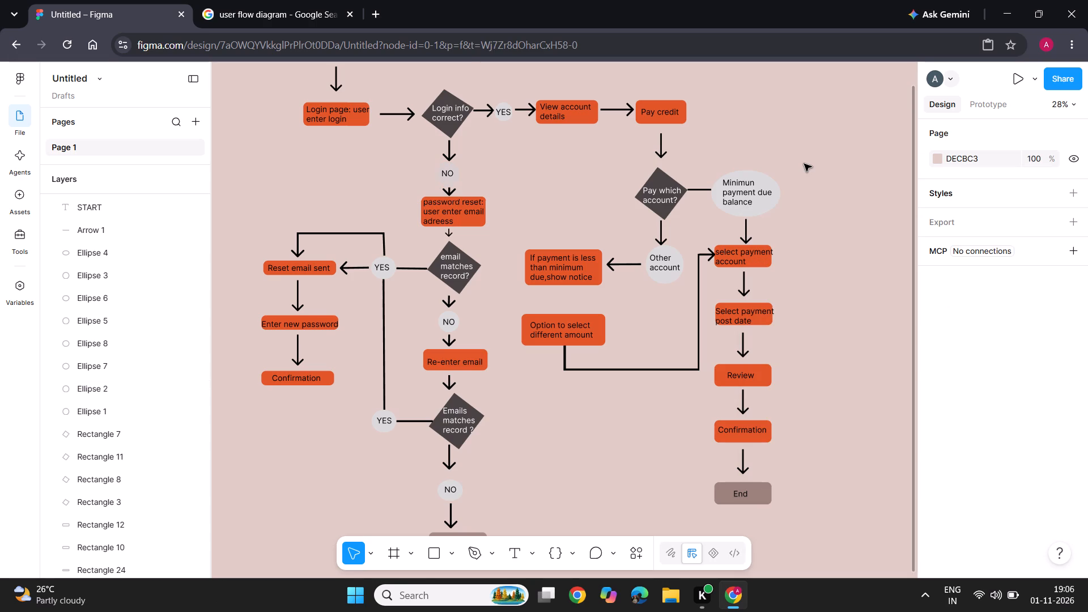
Readjust the solid fill shade of the NO circle below the login check.
left_click(457, 178)
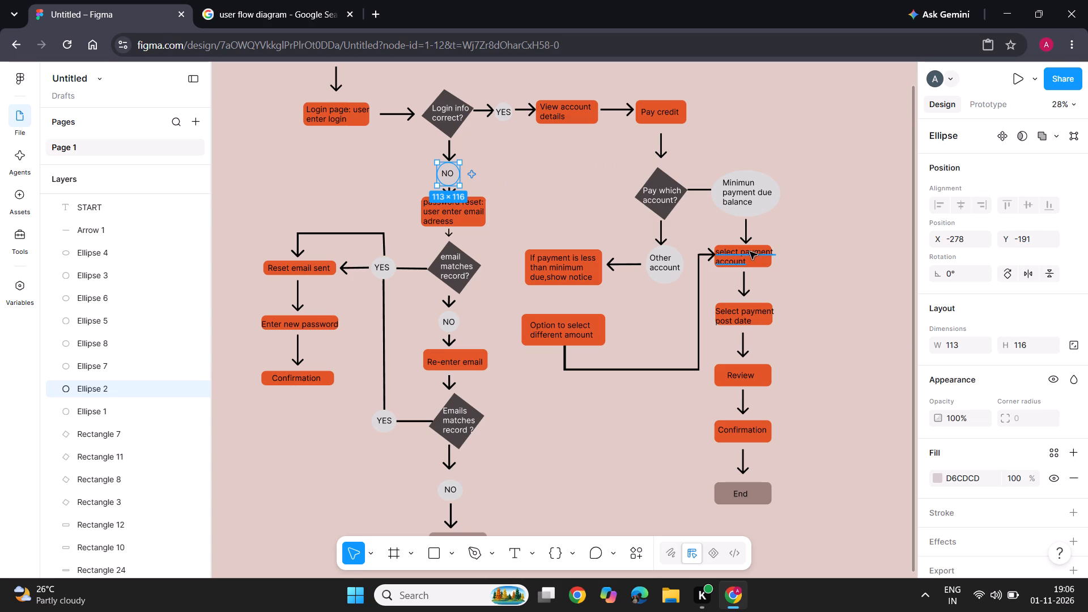
left_click(937, 479)
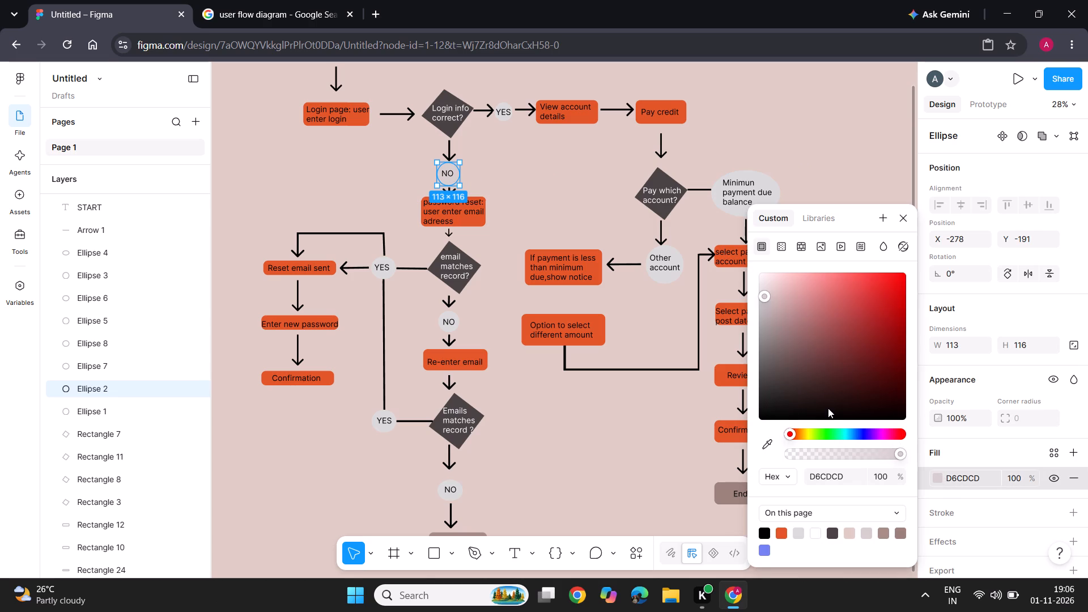
left_click_drag(766, 296, 771, 320)
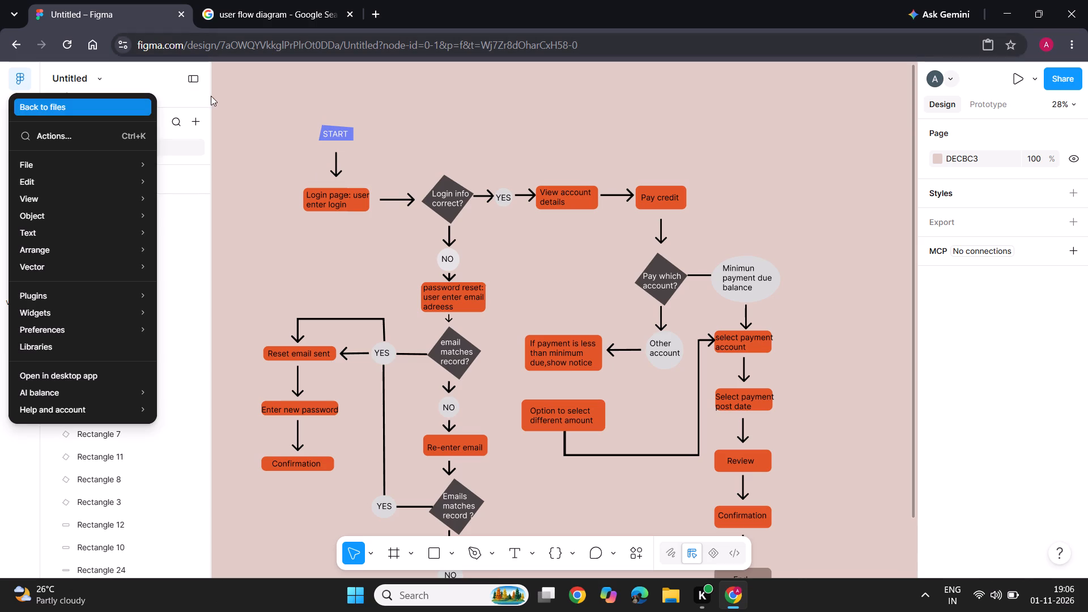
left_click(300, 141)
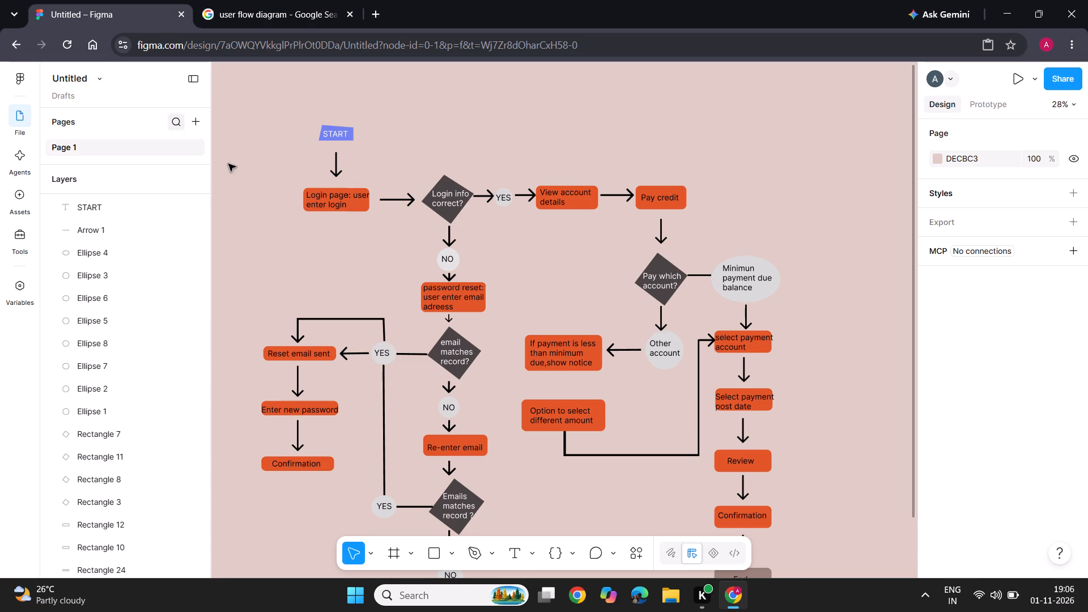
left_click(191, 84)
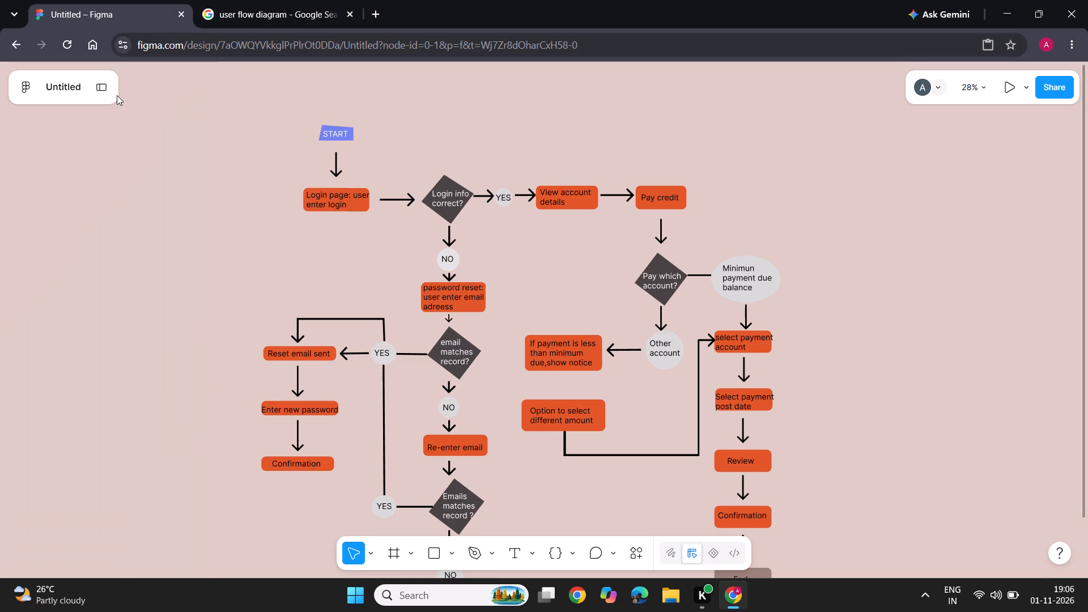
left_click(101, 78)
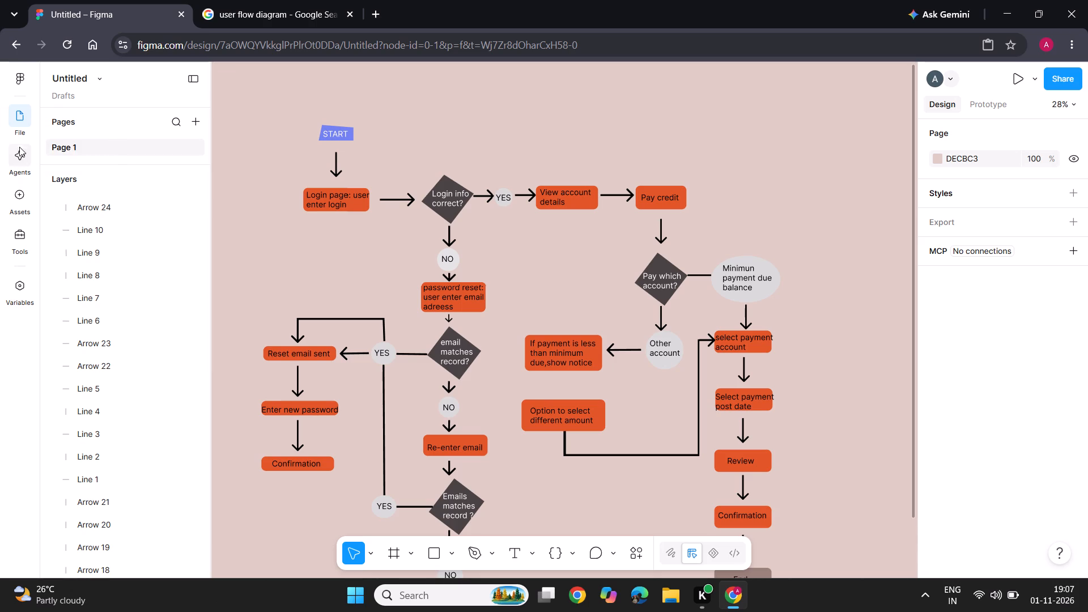